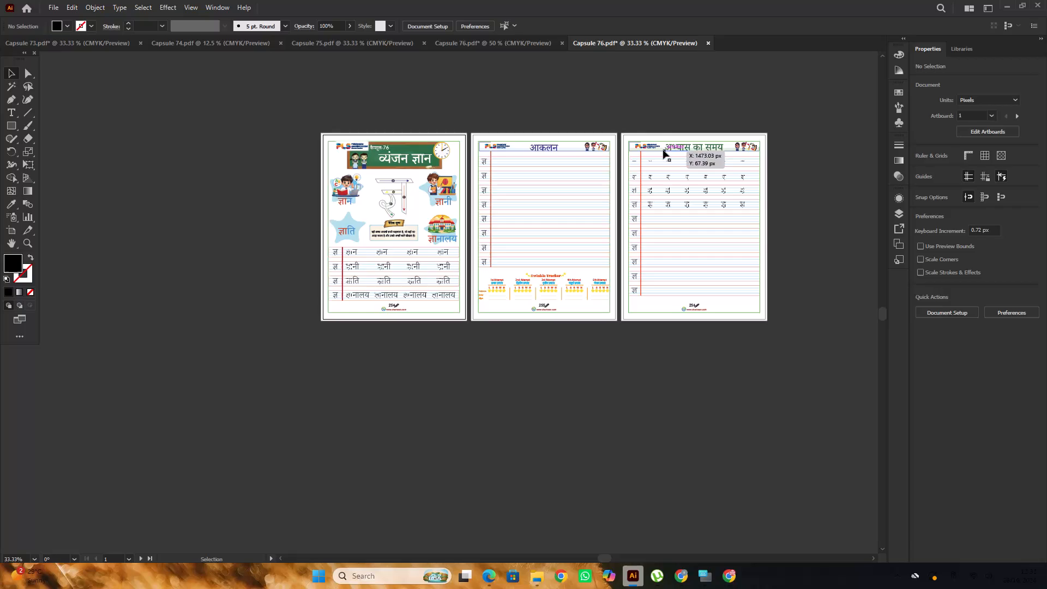
Close the older Capsule 76 document, the one at 50% zoom, without saving its changes.
{"action": "left_click", "coordinate": [502, 46]}
{"action": "left_click", "coordinate": [563, 40]}
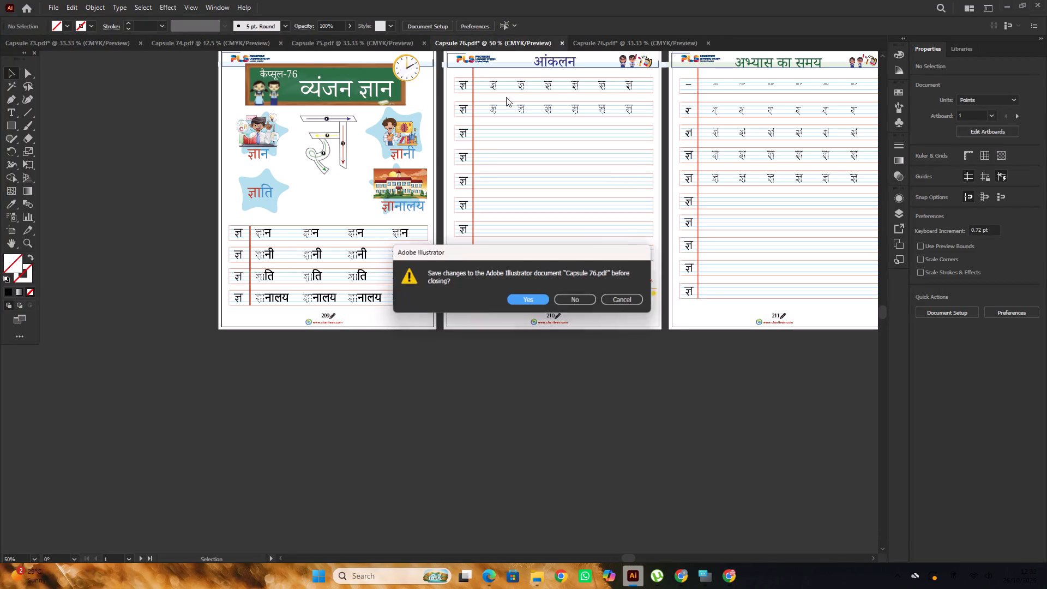
{"action": "left_click", "coordinate": [570, 299]}
{"action": "left_click", "coordinate": [417, 97]}
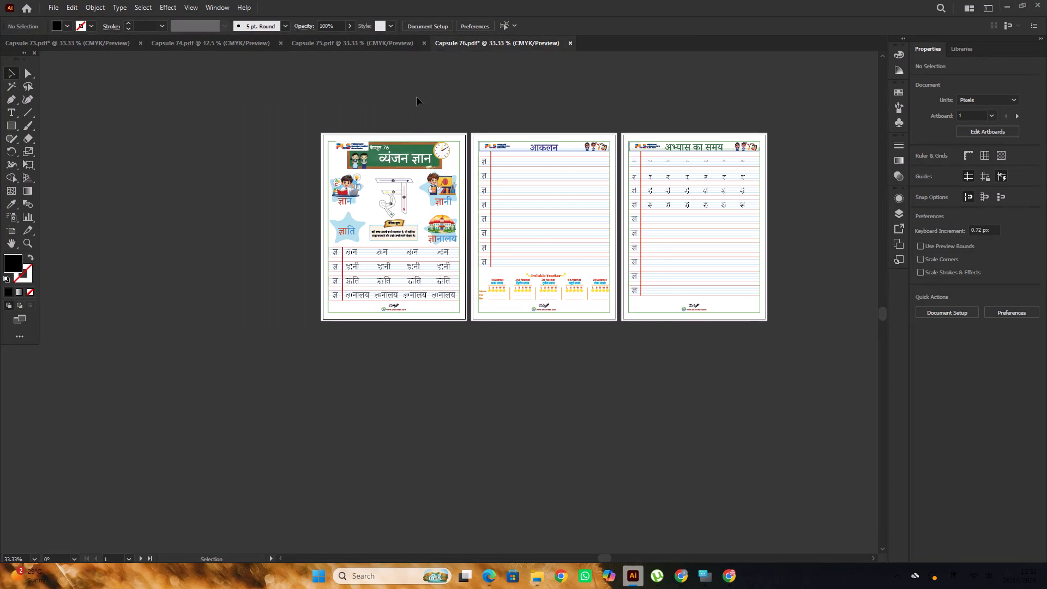
Open the Capsule 77 PDF from the print final folder in Illustrator.
{"action": "left_click", "coordinate": [1006, 11]}
{"action": "left_click", "coordinate": [1006, 7]}
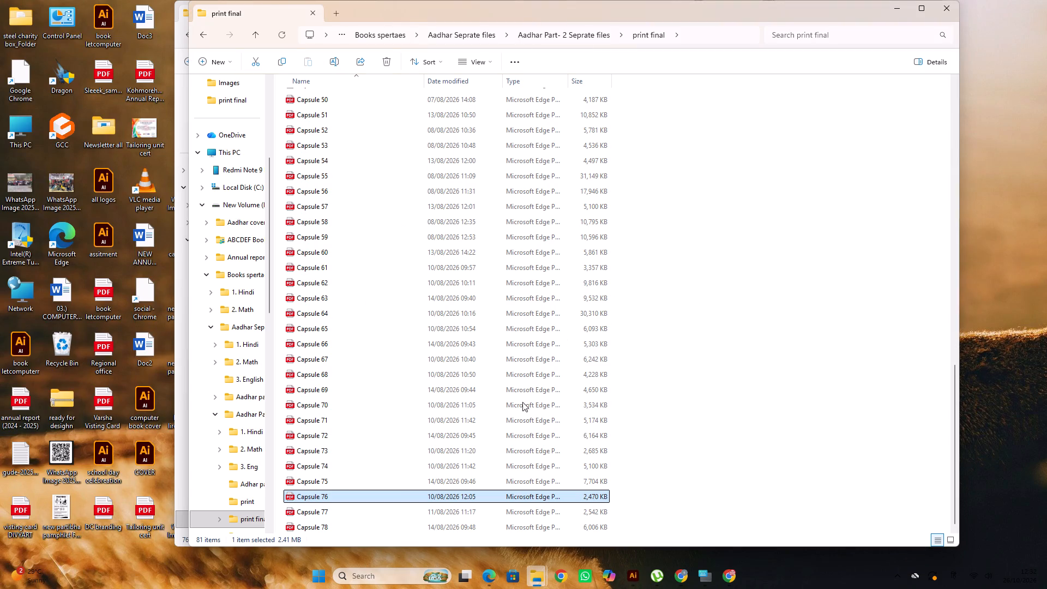
{"action": "scroll", "coordinate": [452, 448], "scroll_direction": "down", "scroll_amount": 3}
{"action": "left_click", "coordinate": [391, 515]}
{"action": "right_click", "coordinate": [390, 514]}
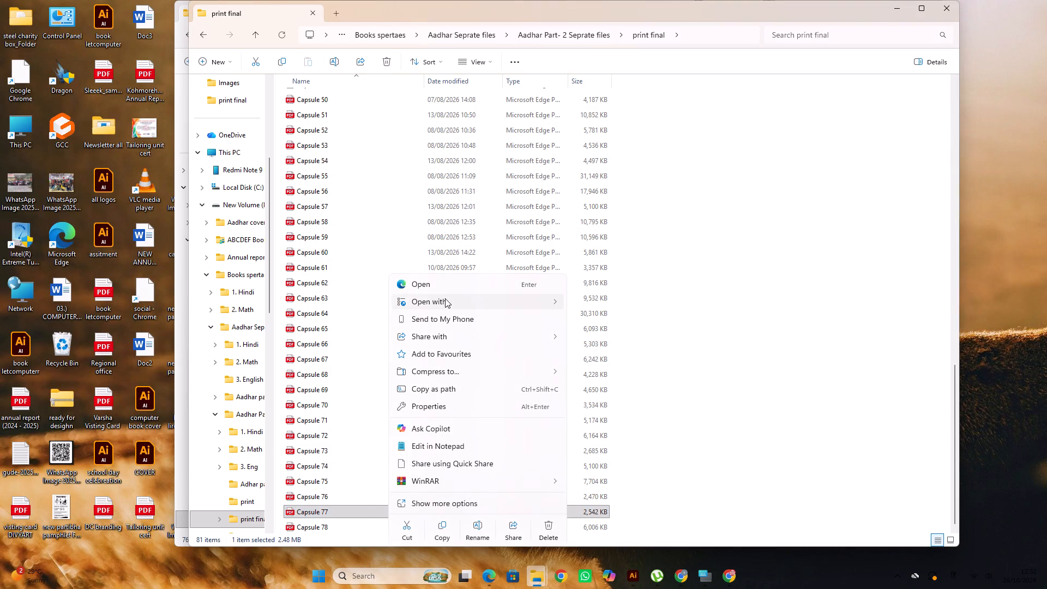
{"action": "left_click", "coordinate": [616, 298]}
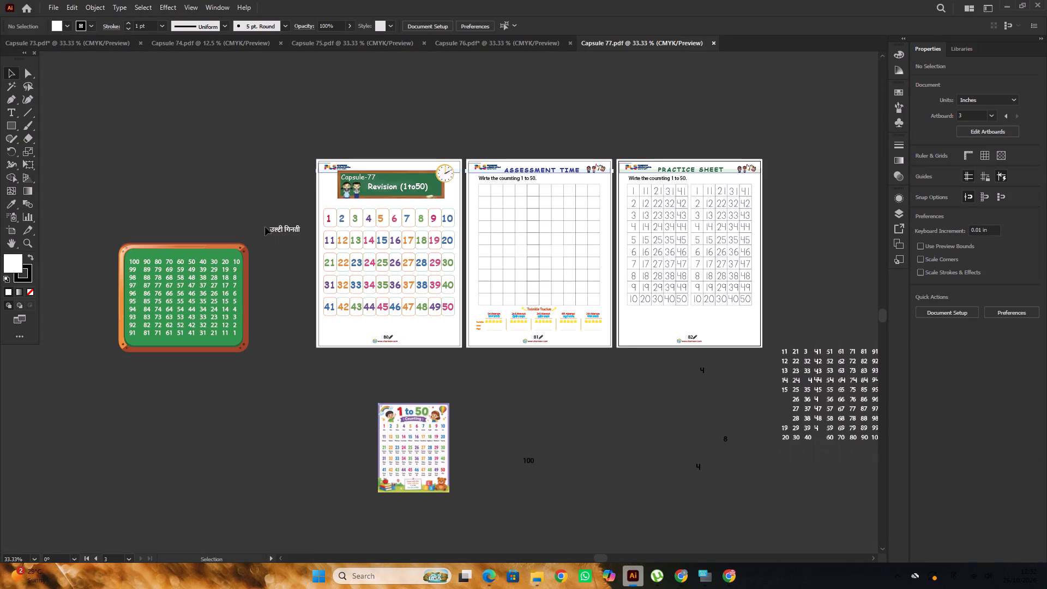
Examine the Capsule 77 revision, assessment and practice pages and the loose artwork around them.
{"action": "scroll", "coordinate": [266, 225], "scroll_direction": "down", "scroll_amount": 5}
{"action": "key", "text": "space"}
{"action": "key", "text": "space"}
{"action": "left_click_drag", "start_coordinate": [494, 297], "coordinate": [466, 302]}
{"action": "left_click", "coordinate": [529, 324]}
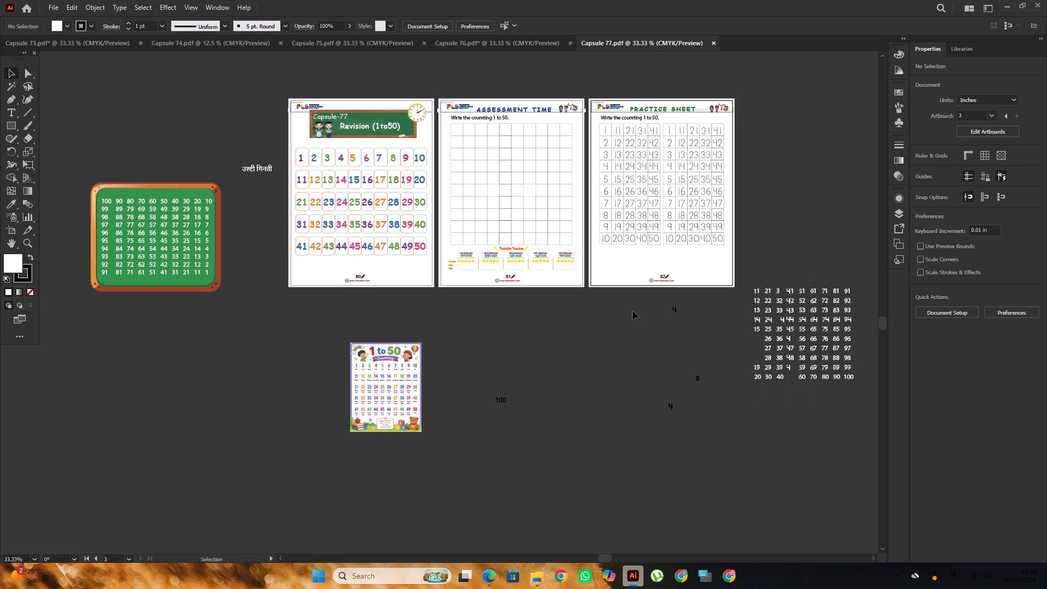
{"action": "middle_click_drag", "start_coordinate": [636, 305], "coordinate": [619, 305]}
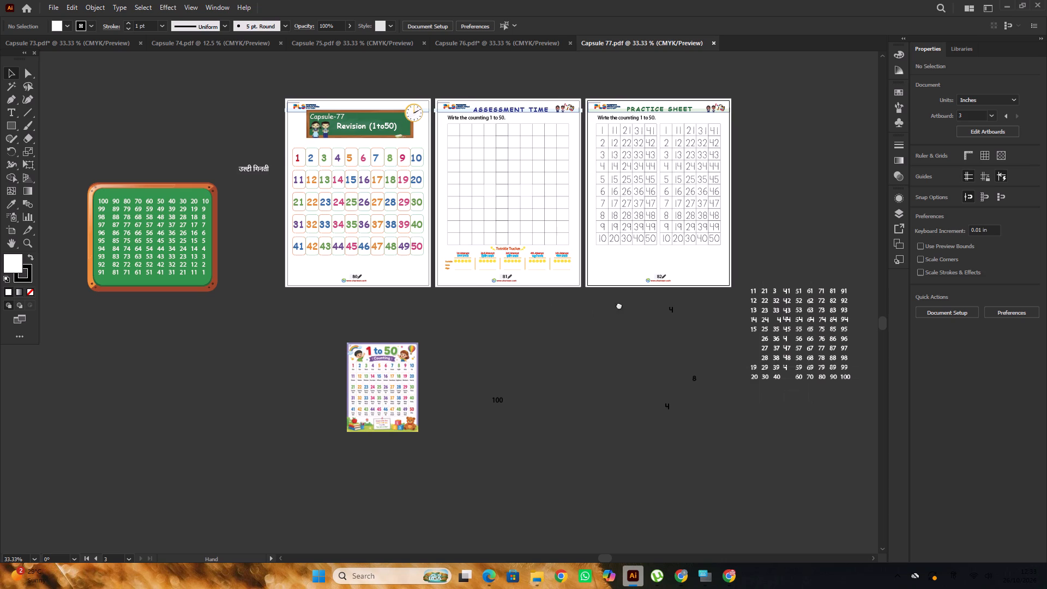
{"action": "middle_click_drag", "start_coordinate": [619, 305], "coordinate": [514, 306]}
{"action": "scroll", "coordinate": [582, 211], "scroll_direction": "up", "scroll_amount": 4}
{"action": "scroll", "coordinate": [583, 211], "scroll_direction": "down", "scroll_amount": 2, "text": "alt"}
{"action": "left_click", "coordinate": [689, 237]}
{"action": "scroll", "coordinate": [688, 236], "scroll_direction": "down", "scroll_amount": 3, "text": "alt"}
{"action": "scroll", "coordinate": [637, 213], "scroll_direction": "up", "scroll_amount": 4, "text": "alt"}
{"action": "scroll", "coordinate": [635, 211], "scroll_direction": "down", "scroll_amount": 1, "text": "alt"}
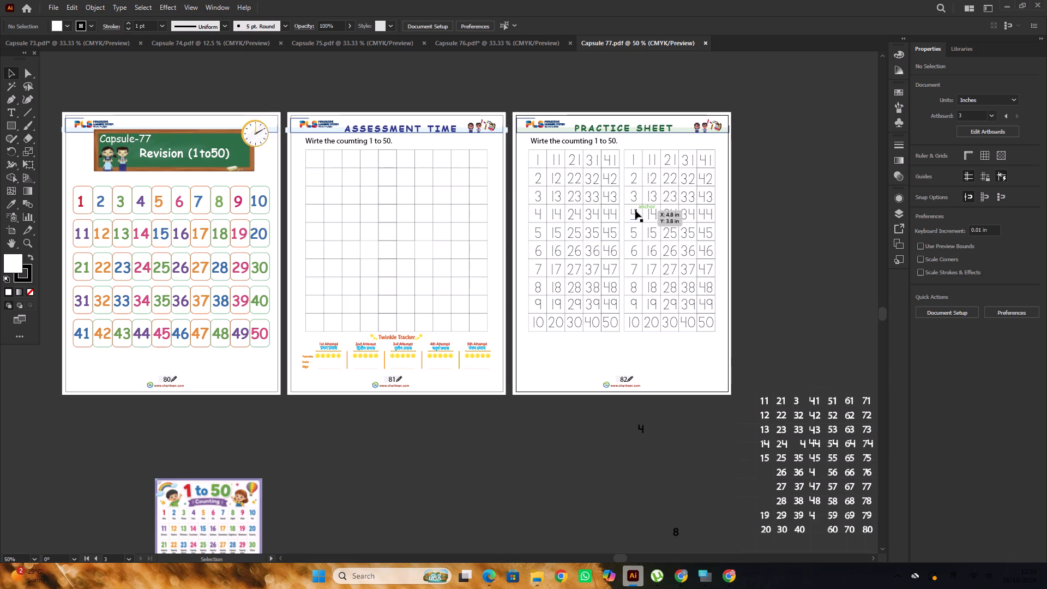
{"action": "scroll", "coordinate": [637, 212], "scroll_direction": "down", "scroll_amount": 6}
{"action": "scroll", "coordinate": [381, 209], "scroll_direction": "up", "scroll_amount": 2, "text": "alt"}
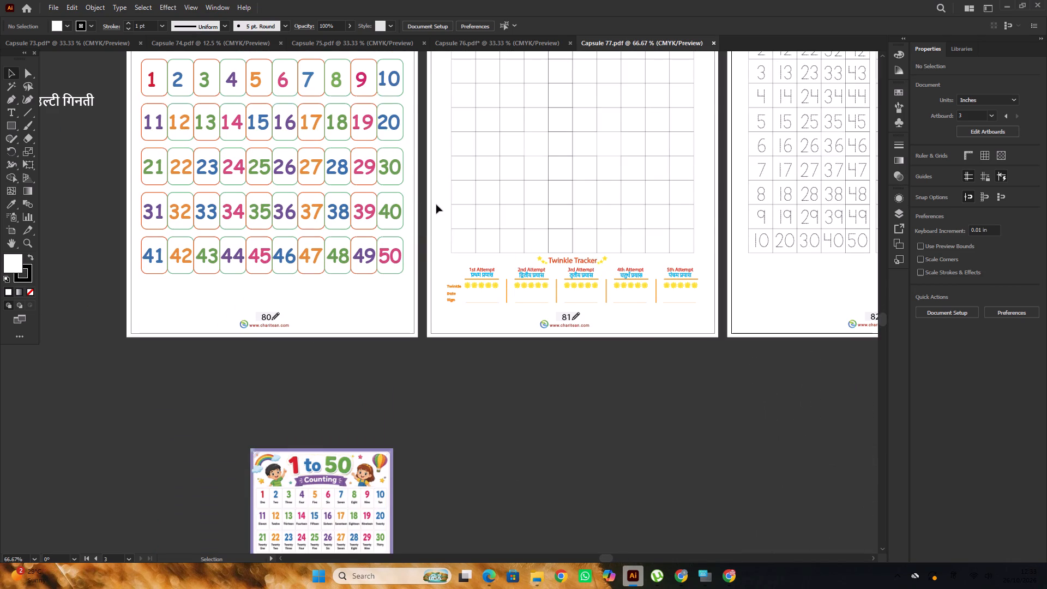
{"action": "scroll", "coordinate": [436, 205], "scroll_direction": "down", "scroll_amount": 2, "text": "alt"}
{"action": "scroll", "coordinate": [436, 207], "scroll_direction": "up", "scroll_amount": 2}
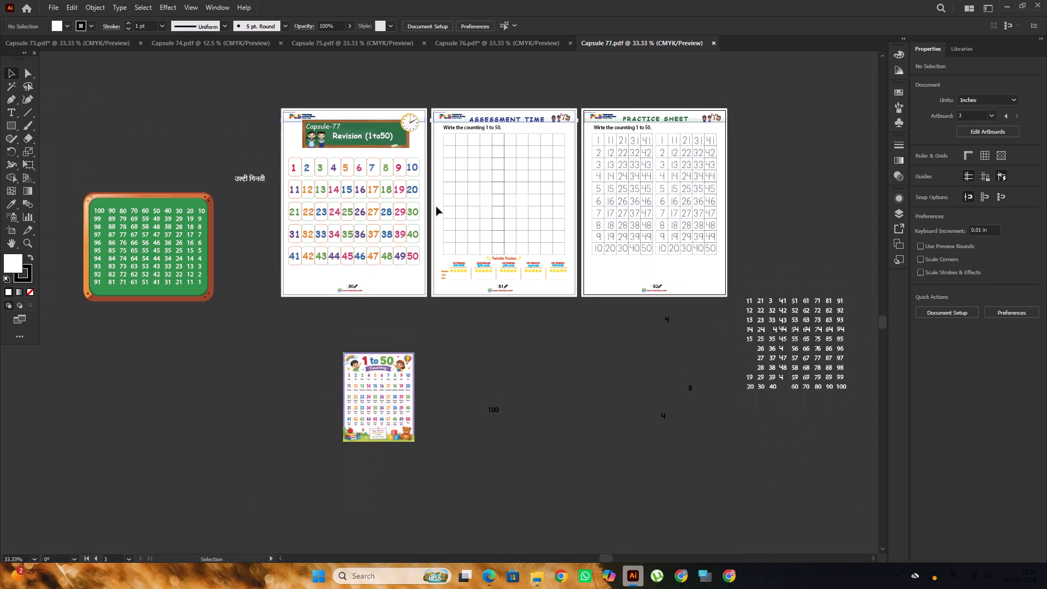
{"action": "scroll", "coordinate": [343, 194], "scroll_direction": "up", "scroll_amount": 2}
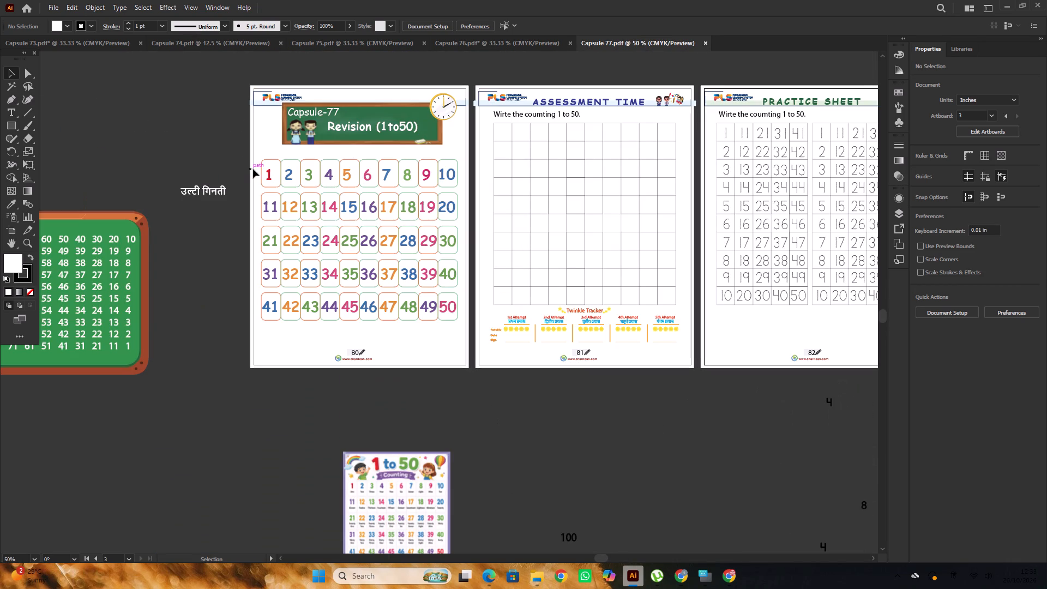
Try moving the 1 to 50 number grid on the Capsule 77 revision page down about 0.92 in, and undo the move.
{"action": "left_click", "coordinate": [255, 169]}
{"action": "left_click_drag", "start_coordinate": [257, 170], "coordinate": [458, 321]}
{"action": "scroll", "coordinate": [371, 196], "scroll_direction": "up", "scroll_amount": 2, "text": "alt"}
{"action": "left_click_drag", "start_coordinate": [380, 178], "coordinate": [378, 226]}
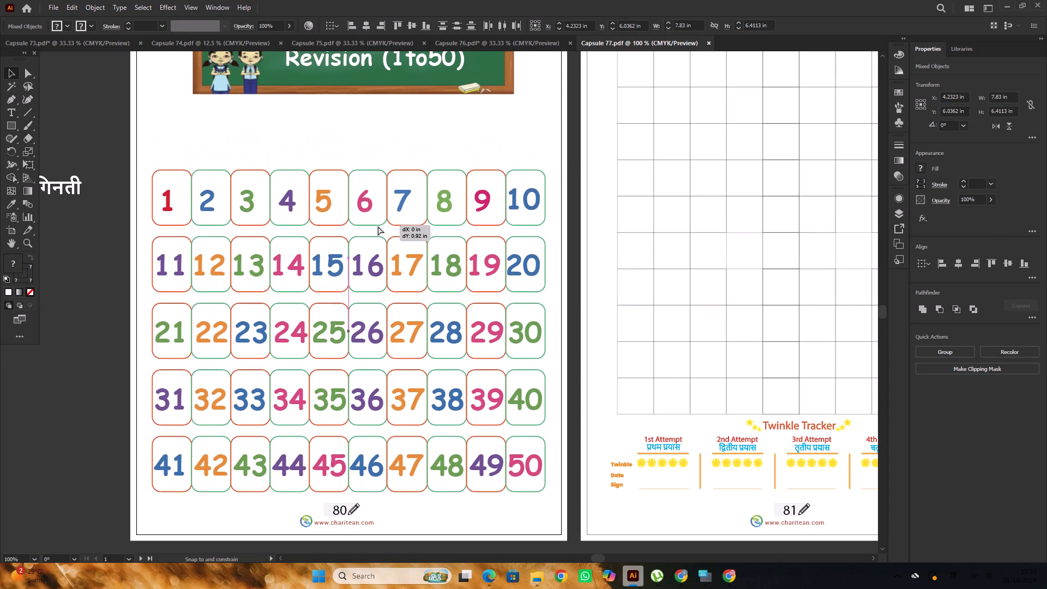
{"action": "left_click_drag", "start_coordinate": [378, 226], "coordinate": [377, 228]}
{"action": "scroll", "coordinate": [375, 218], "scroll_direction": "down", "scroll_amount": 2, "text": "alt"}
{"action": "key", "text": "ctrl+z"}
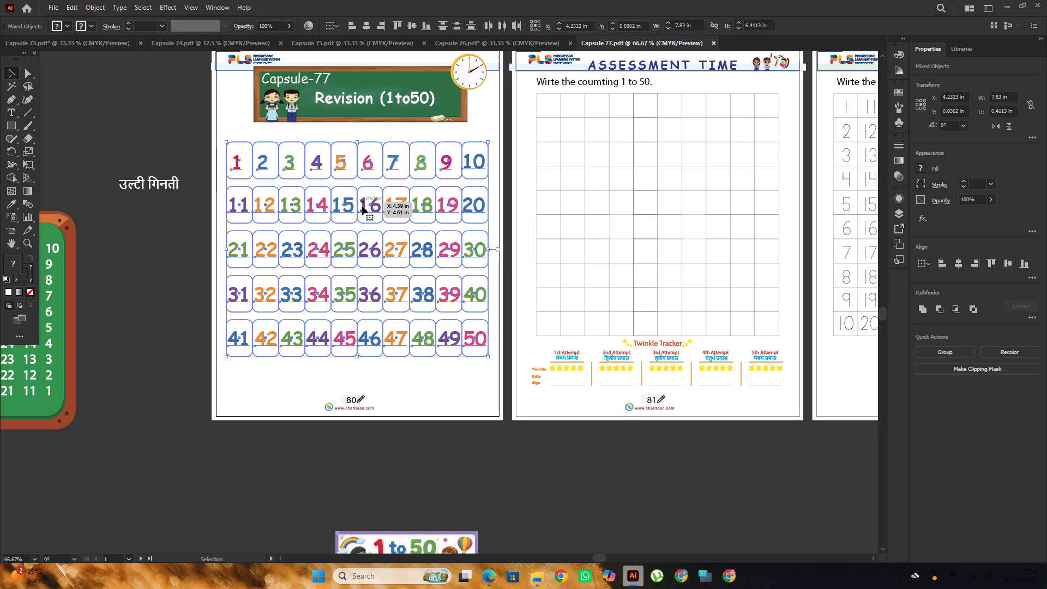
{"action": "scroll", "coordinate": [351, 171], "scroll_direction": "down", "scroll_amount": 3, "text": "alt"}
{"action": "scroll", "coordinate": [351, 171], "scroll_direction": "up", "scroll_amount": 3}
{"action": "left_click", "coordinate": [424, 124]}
Create a new portrait document of 480 x 672 px in CMYK at 300 ppi with one artboard.
{"action": "scroll", "coordinate": [450, 125], "scroll_direction": "up", "scroll_amount": 2, "text": "alt"}
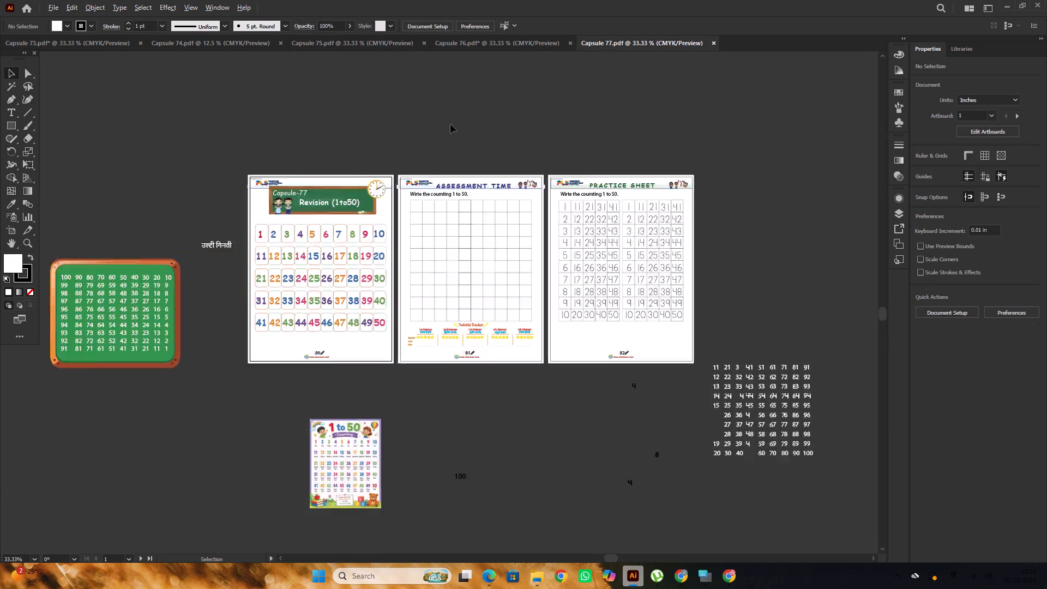
{"action": "key", "text": "space"}
{"action": "left_click_drag", "start_coordinate": [482, 113], "coordinate": [441, 131]}
{"action": "left_click", "coordinate": [50, 7]}
{"action": "left_click", "coordinate": [74, 20]}
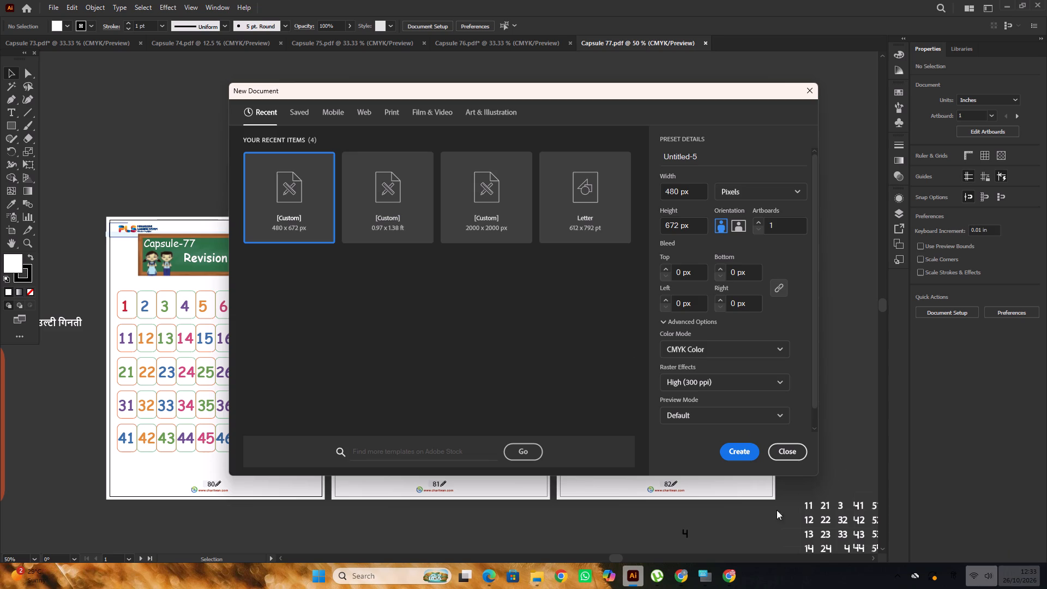
{"action": "left_click", "coordinate": [739, 458]}
{"action": "scroll", "coordinate": [516, 292], "scroll_direction": "down", "scroll_amount": 3, "text": "alt"}
{"action": "key", "text": "space"}
{"action": "left_click_drag", "start_coordinate": [571, 257], "coordinate": [490, 253]}
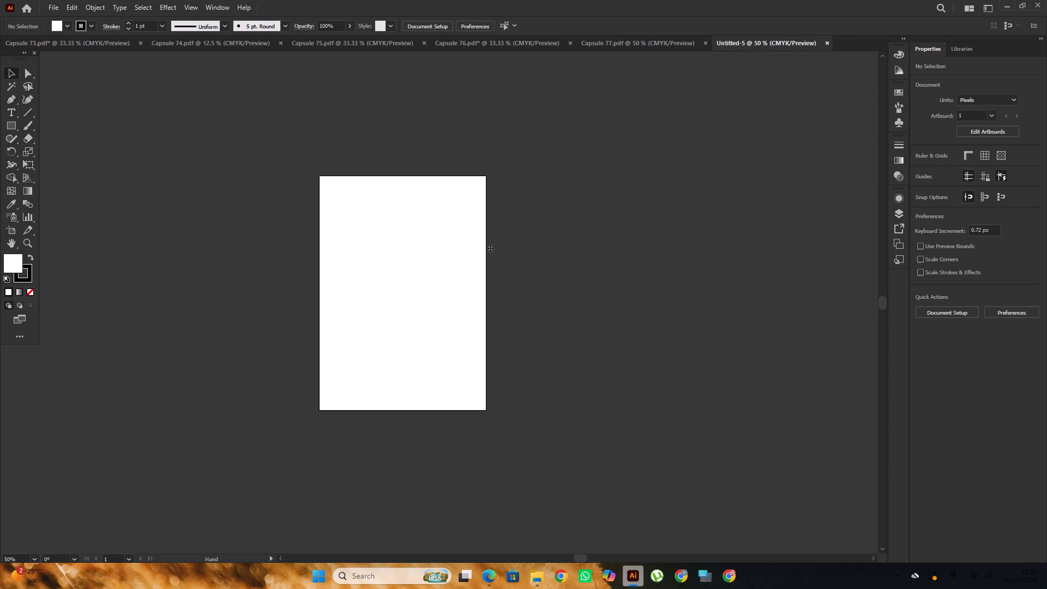
Unlock all objects in the Capsule 74 document and copy its three artboards with their artwork.
{"action": "left_click", "coordinate": [613, 47]}
{"action": "left_click", "coordinate": [459, 44]}
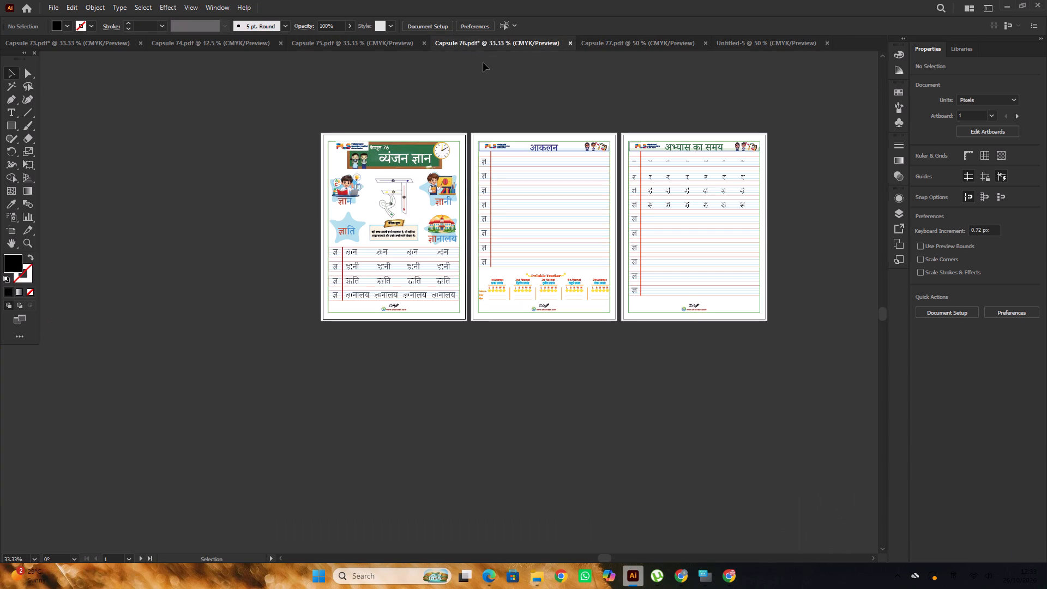
{"action": "left_click", "coordinate": [248, 40]}
{"action": "scroll", "coordinate": [257, 119], "scroll_direction": "up", "scroll_amount": 2, "text": "alt"}
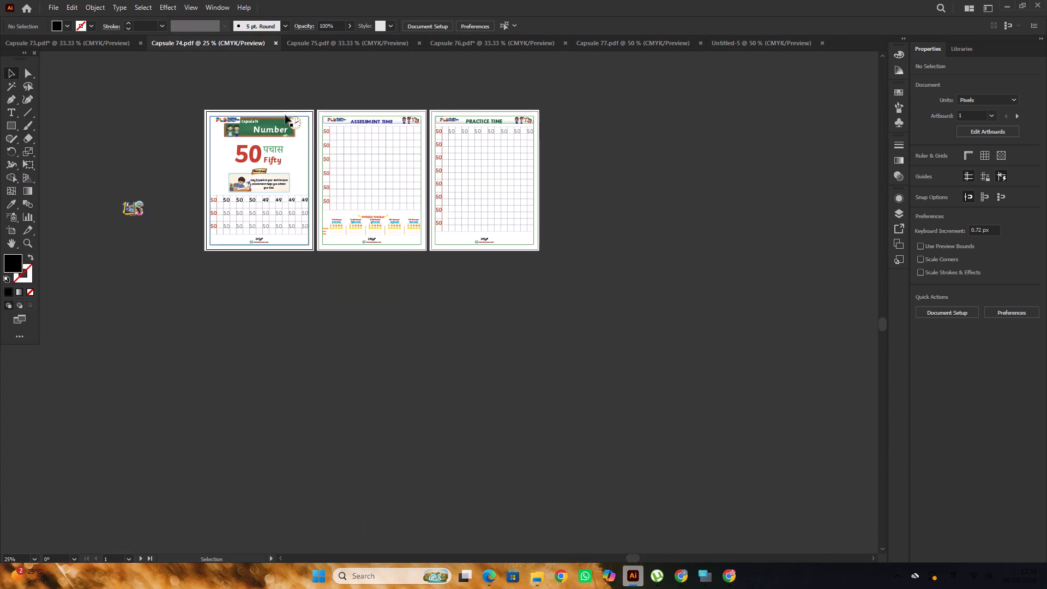
{"action": "scroll", "coordinate": [286, 112], "scroll_direction": "up", "scroll_amount": 1, "text": "alt"}
{"action": "left_click", "coordinate": [318, 88]}
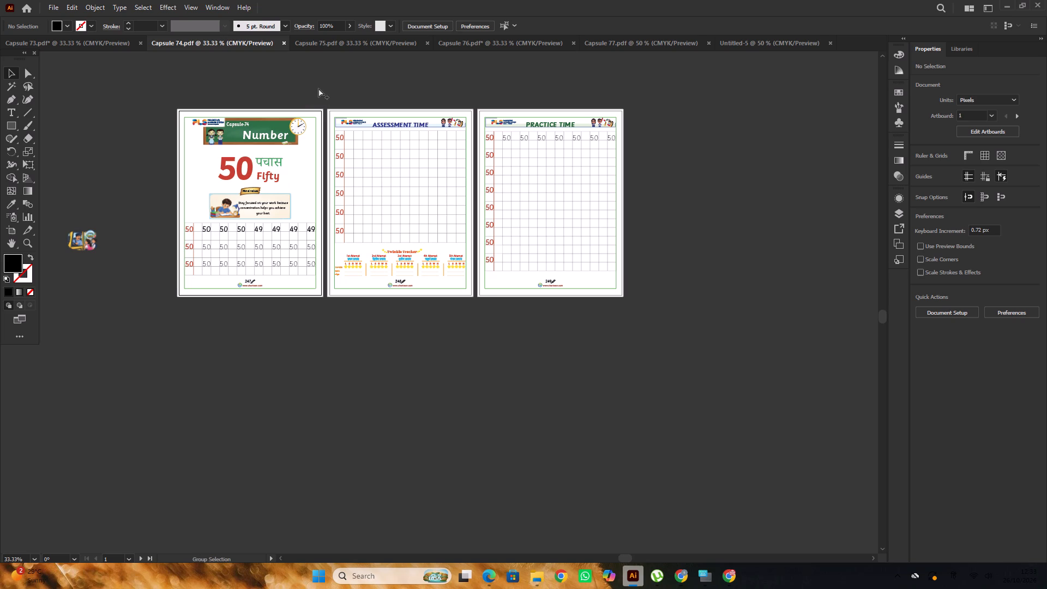
{"action": "key", "text": "ctrl+alt+2"}
{"action": "left_click", "coordinate": [318, 88]}
{"action": "left_click", "coordinate": [19, 229]}
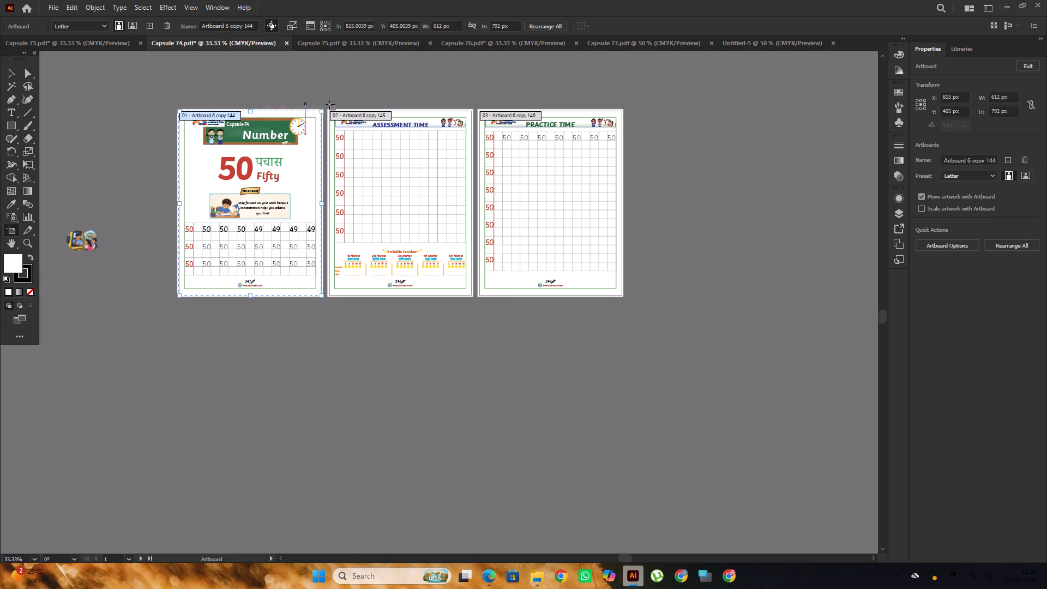
{"action": "left_click", "coordinate": [356, 113], "text": "shift"}
{"action": "left_click", "coordinate": [493, 114], "text": "shift"}
{"action": "key", "text": "ctrl+c"}
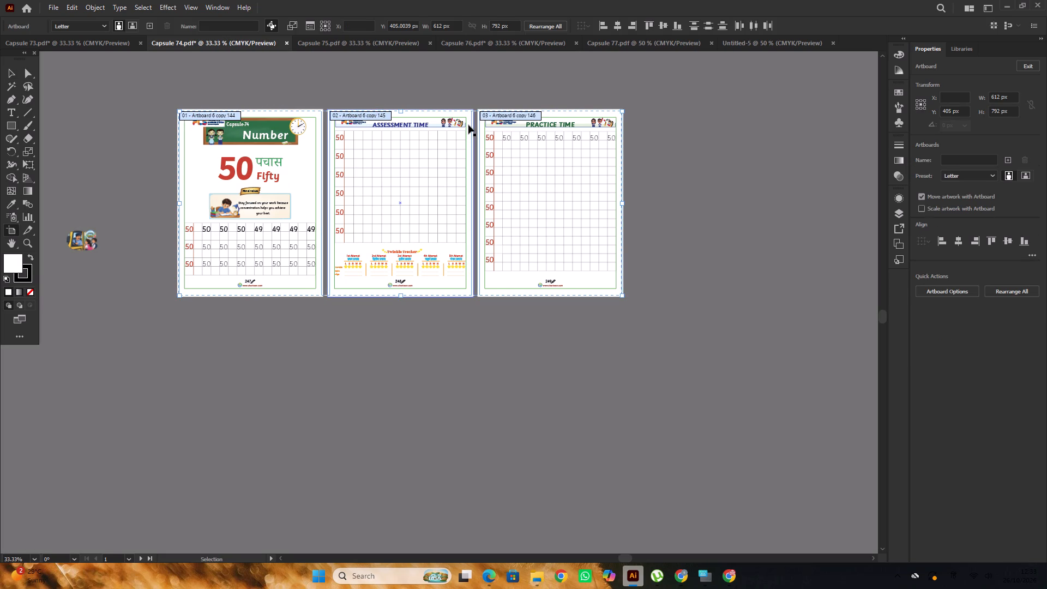
Paste the three Capsule 74 artboards into the new Untitled-5 document and delete its blank Artboard 1.
{"action": "left_click", "coordinate": [762, 41]}
{"action": "scroll", "coordinate": [425, 184], "scroll_direction": "down", "scroll_amount": 6}
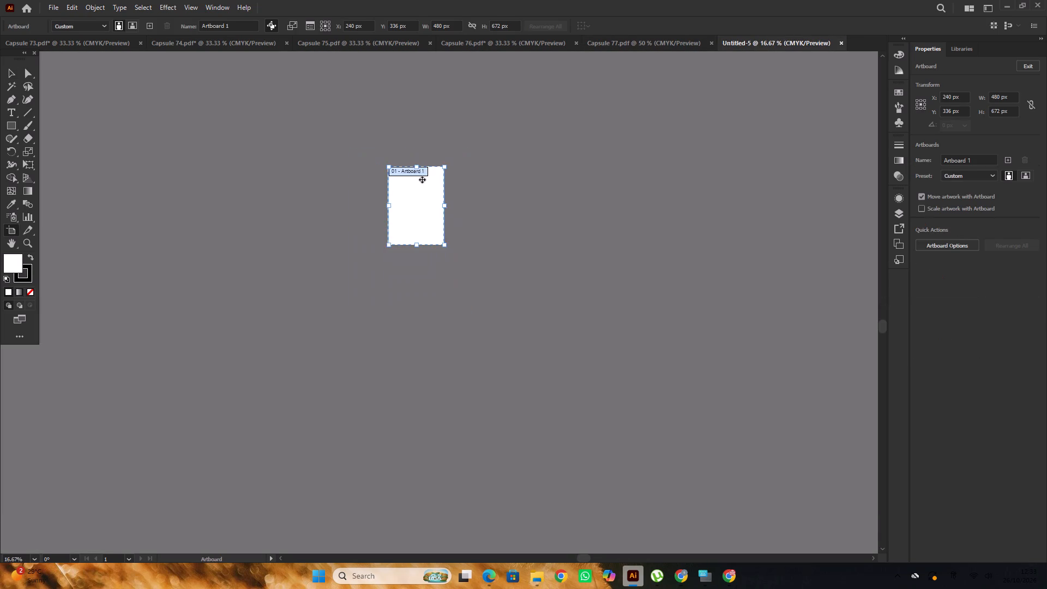
{"action": "scroll", "coordinate": [467, 180], "scroll_direction": "up", "scroll_amount": 2, "text": "alt"}
{"action": "key", "text": "ctrl+v"}
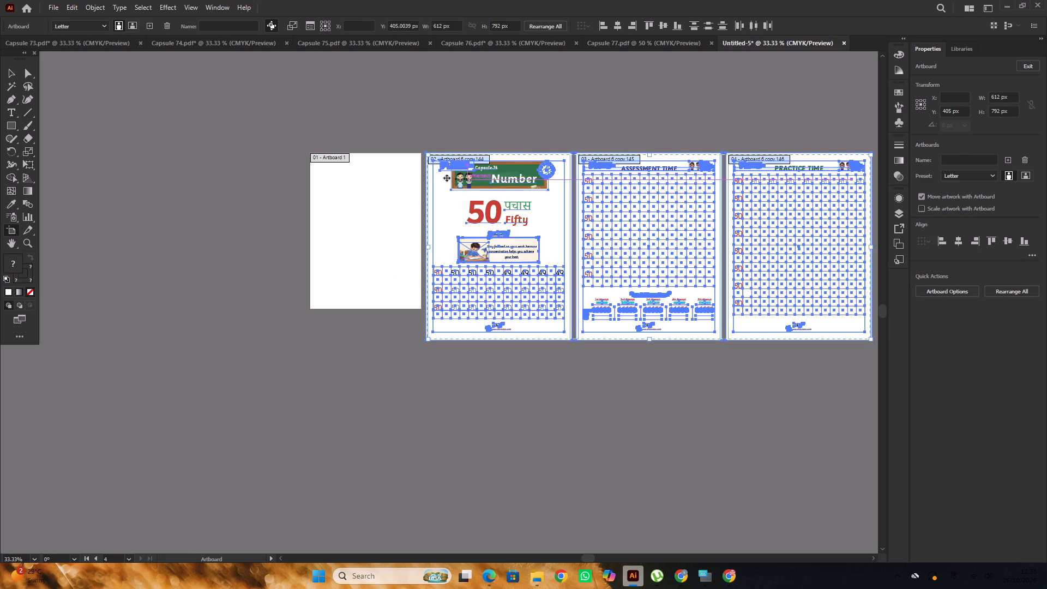
{"action": "left_click", "coordinate": [339, 156]}
{"action": "key", "text": "Delete"}
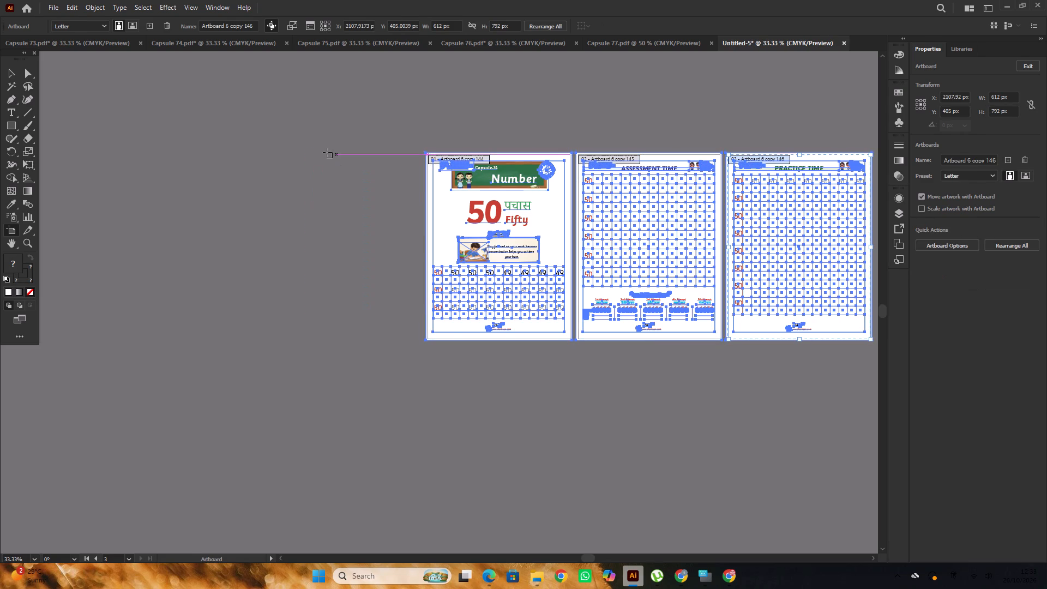
{"action": "scroll", "coordinate": [299, 157], "scroll_direction": "down", "scroll_amount": 2, "text": "alt"}
{"action": "scroll", "coordinate": [521, 159], "scroll_direction": "up", "scroll_amount": 2, "text": "alt"}
{"action": "left_click", "coordinate": [5, 68]}
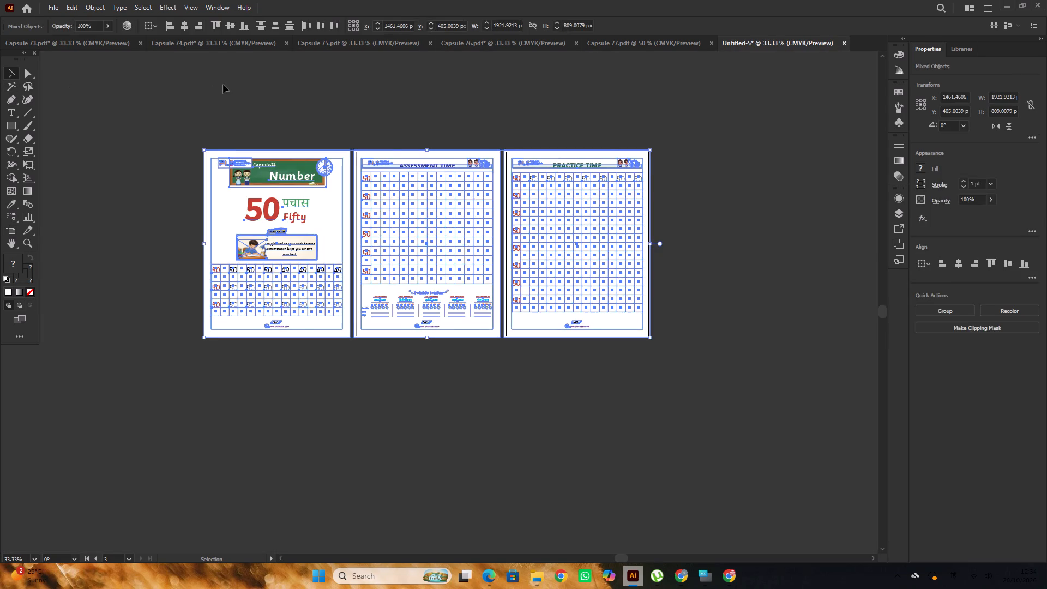
Lock the outer background rectangles of all three pasted pages.
{"action": "left_click", "coordinate": [223, 85]}
{"action": "left_click", "coordinate": [280, 154]}
{"action": "left_click", "coordinate": [422, 154], "text": "shift"}
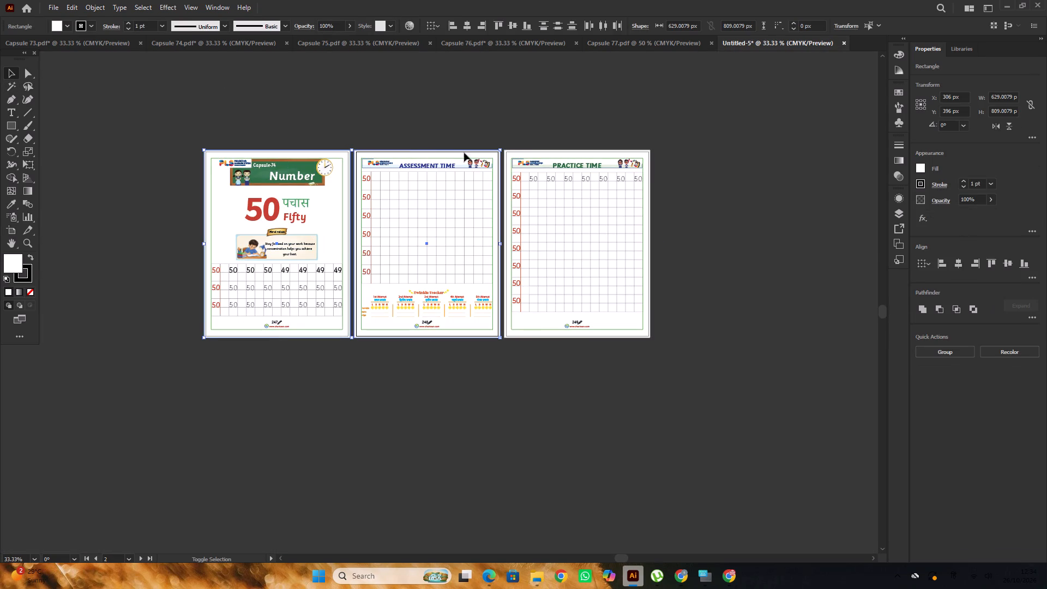
{"action": "left_click", "coordinate": [536, 152], "text": "shift"}
{"action": "key", "text": "ctrl+2"}
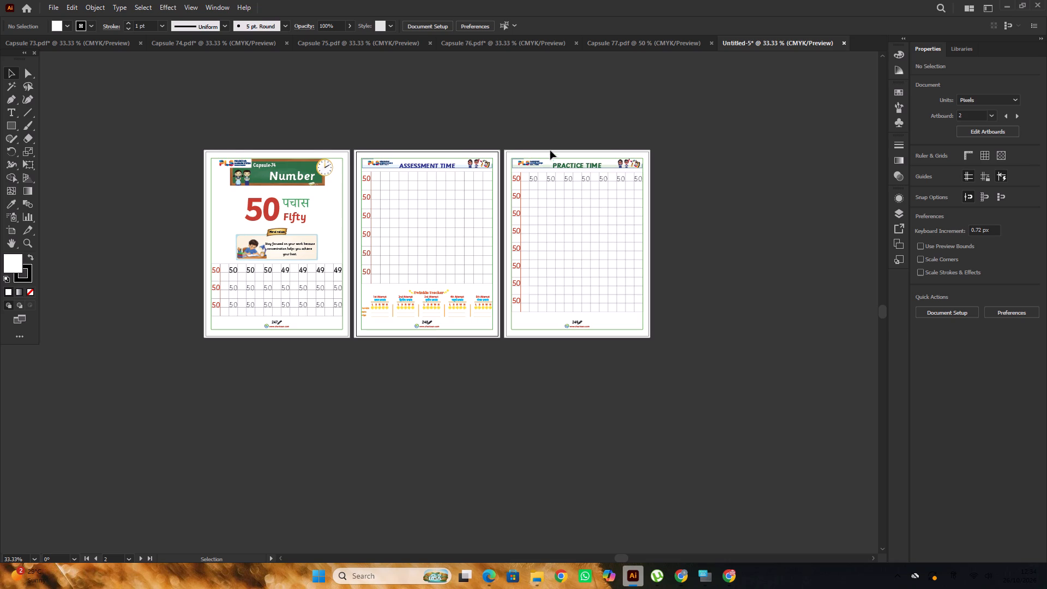
Change the capsule label on the first page's chalkboard to Capsule-77.
{"action": "scroll", "coordinate": [552, 92], "scroll_direction": "down", "scroll_amount": 4}
{"action": "scroll", "coordinate": [284, 115], "scroll_direction": "up", "scroll_amount": 4, "text": "alt"}
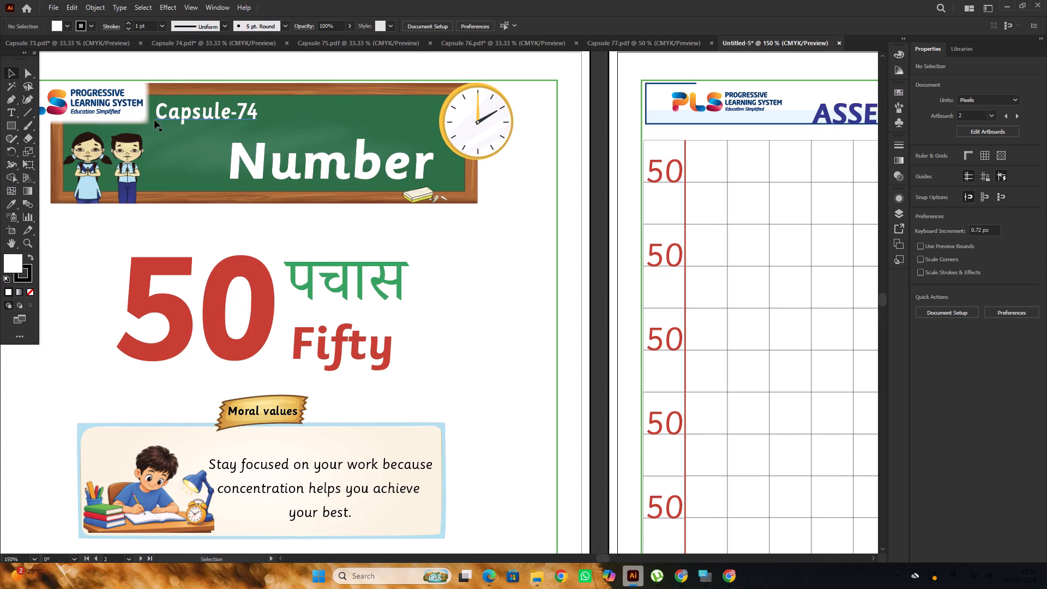
{"action": "left_click", "coordinate": [19, 109]}
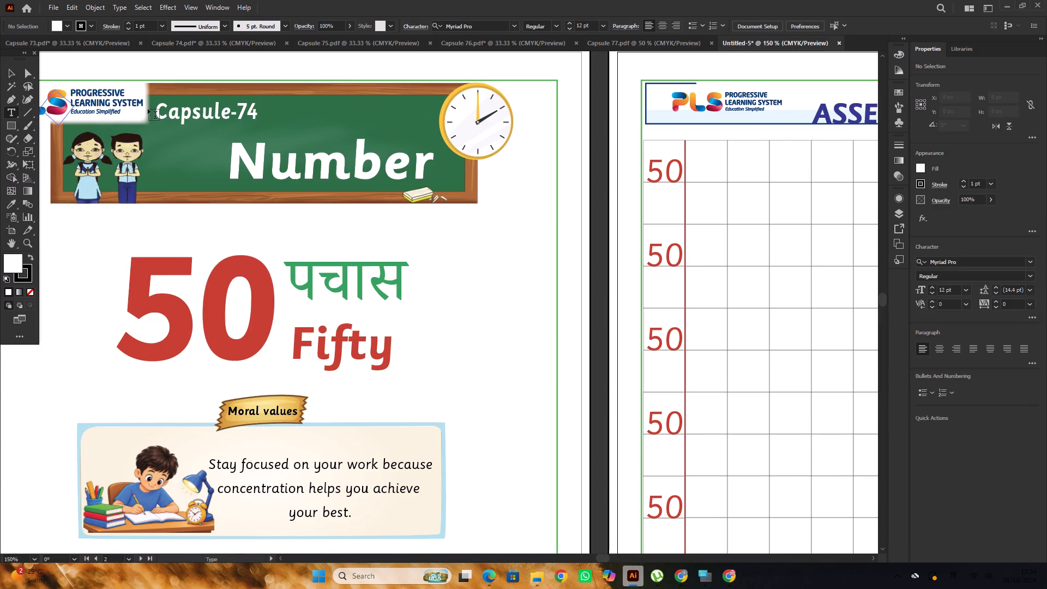
{"action": "left_click_drag", "start_coordinate": [247, 113], "coordinate": [280, 115]}
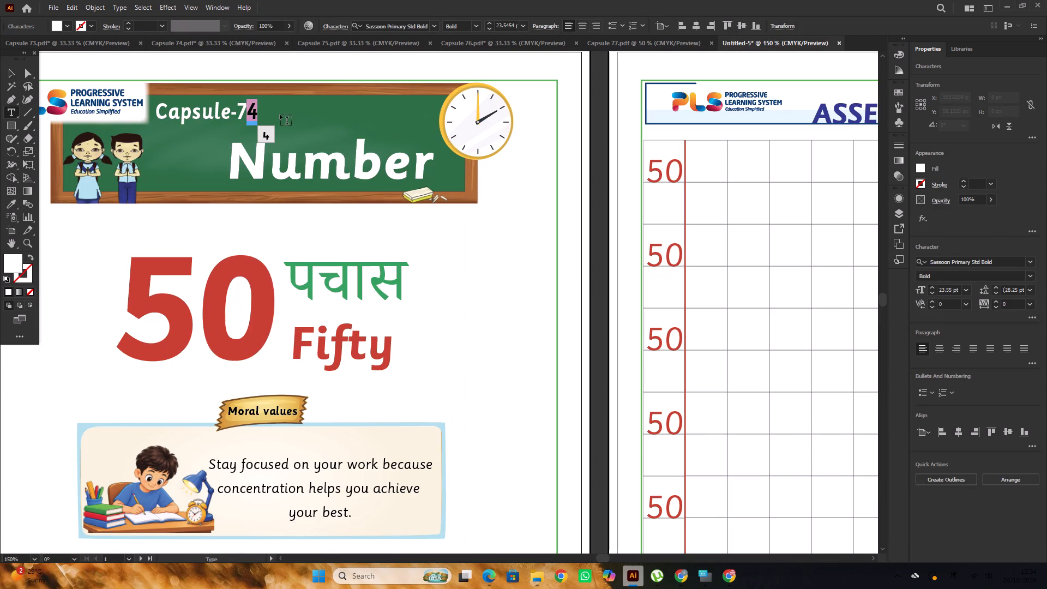
{"action": "key", "text": "7"}
{"action": "scroll", "coordinate": [285, 113], "scroll_direction": "down", "scroll_amount": 4, "text": "alt"}
{"action": "left_click", "coordinate": [11, 71]}
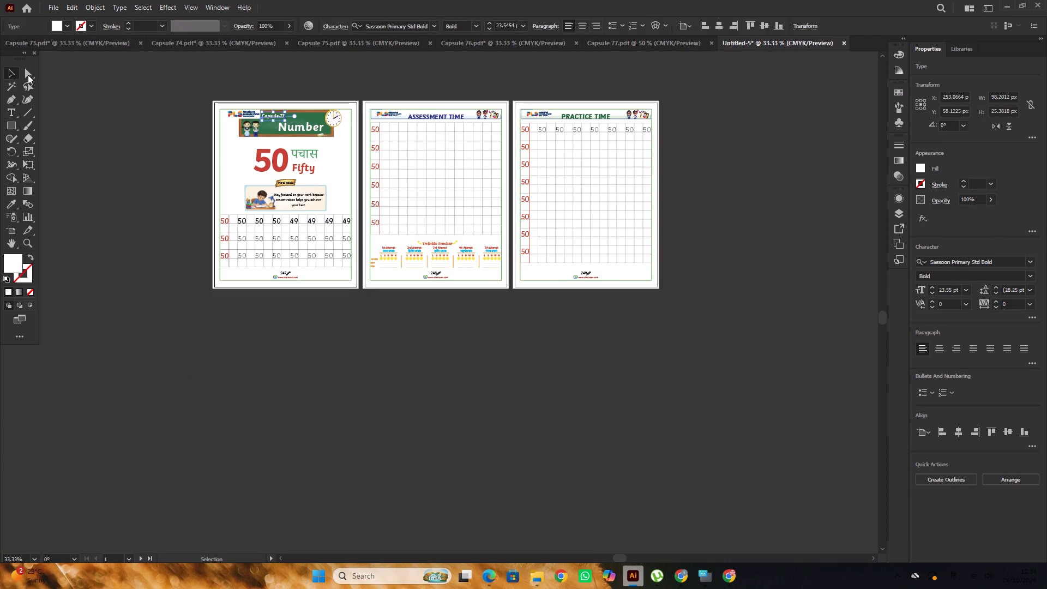
{"action": "left_click", "coordinate": [82, 82]}
Lock the green border rectangle on the first page.
{"action": "scroll", "coordinate": [83, 81], "scroll_direction": "down", "scroll_amount": 4}
{"action": "scroll", "coordinate": [215, 118], "scroll_direction": "up", "scroll_amount": 3, "text": "alt"}
{"action": "left_click", "coordinate": [228, 115]}
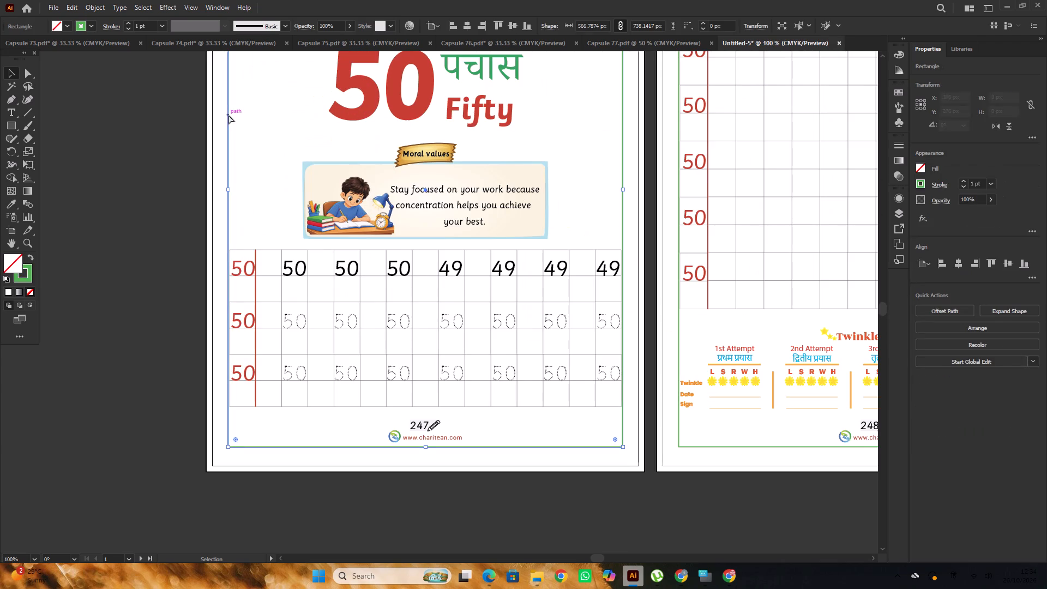
{"action": "key", "text": "ctrl+2"}
Delete the large 50, पचास and Fifty texts from the first page.
{"action": "scroll", "coordinate": [266, 120], "scroll_direction": "up", "scroll_amount": 1}
{"action": "scroll", "coordinate": [266, 120], "scroll_direction": "down", "scroll_amount": 2, "text": "alt"}
{"action": "left_click", "coordinate": [274, 105]}
{"action": "left_click_drag", "start_coordinate": [276, 100], "coordinate": [398, 117]}
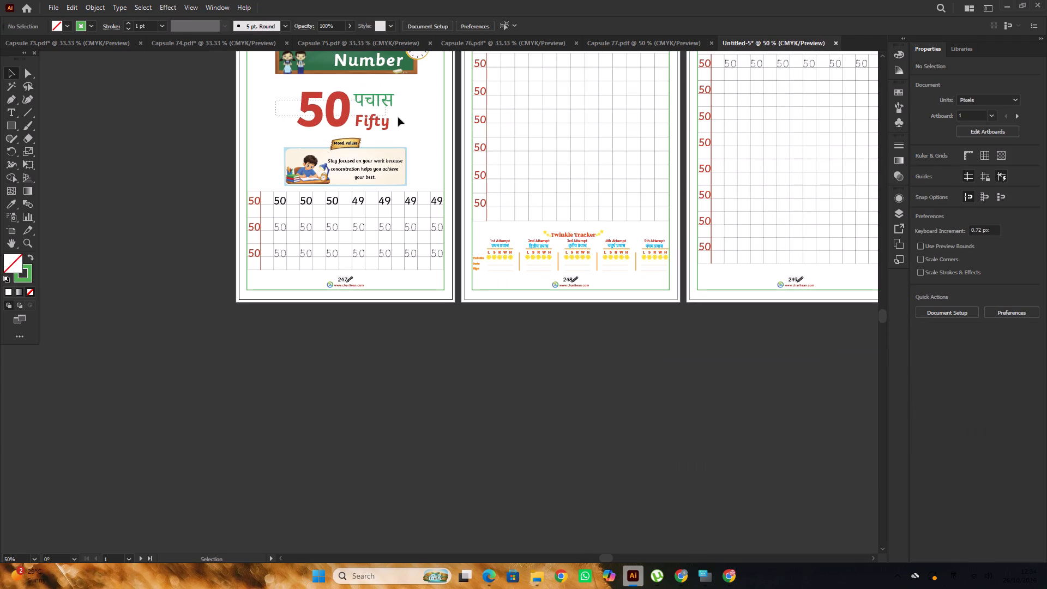
{"action": "left_click_drag", "start_coordinate": [398, 117], "coordinate": [401, 118]}
{"action": "key", "text": "Delete"}
Move the Moral values label, box, picture and text up to just below the Number chalkboard on the first page.
{"action": "scroll", "coordinate": [404, 119], "scroll_direction": "down", "scroll_amount": 3}
{"action": "left_click_drag", "start_coordinate": [282, 98], "coordinate": [407, 143]}
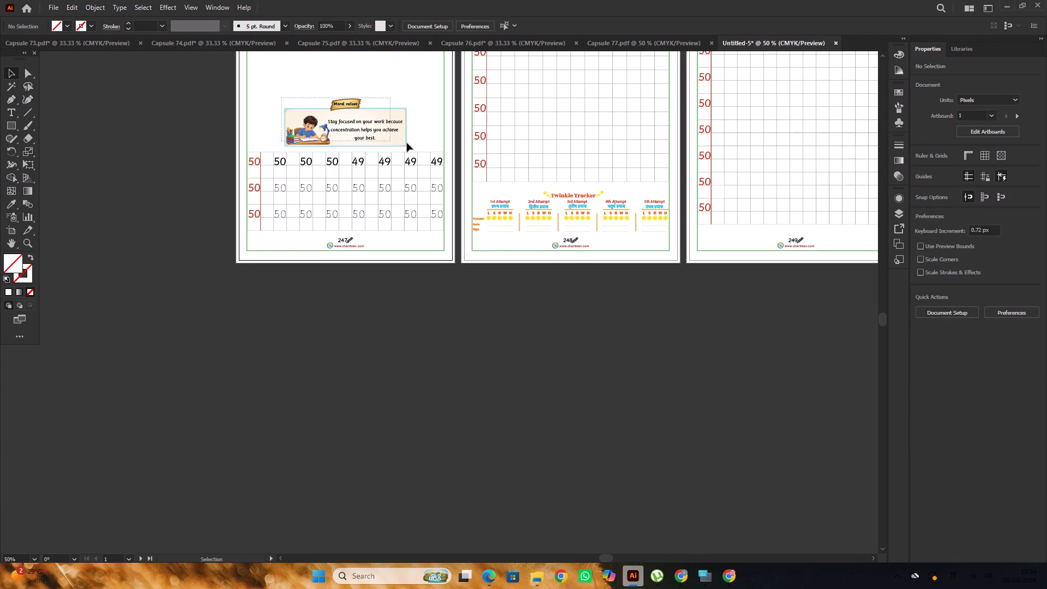
{"action": "left_click_drag", "start_coordinate": [407, 143], "coordinate": [420, 145]}
{"action": "scroll", "coordinate": [370, 112], "scroll_direction": "up", "scroll_amount": 5}
{"action": "scroll", "coordinate": [348, 134], "scroll_direction": "down", "scroll_amount": 2, "text": "alt"}
{"action": "scroll", "coordinate": [348, 134], "scroll_direction": "up", "scroll_amount": 3}
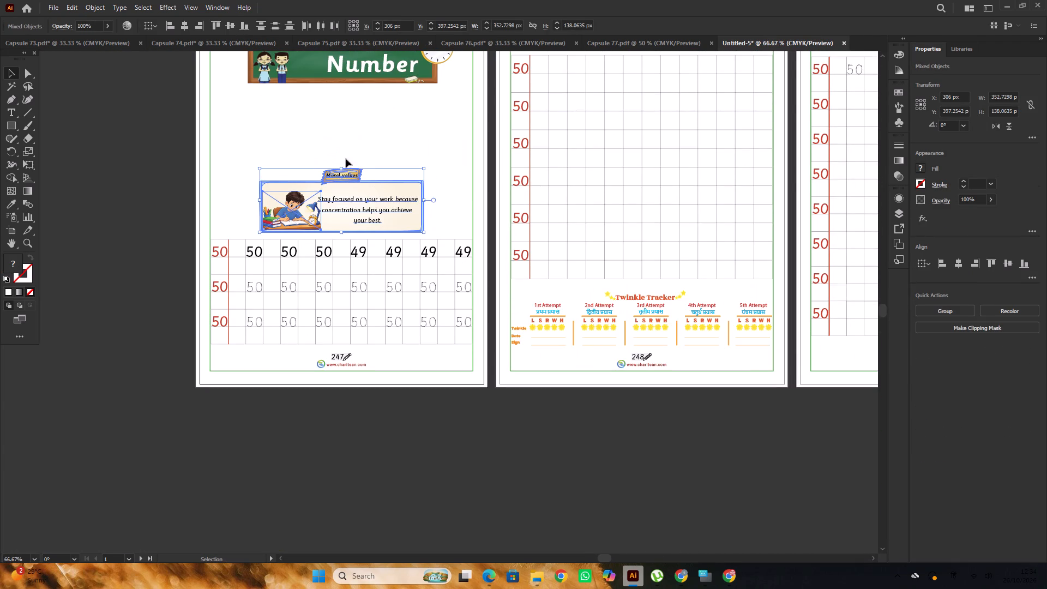
{"action": "left_click_drag", "start_coordinate": [347, 173], "coordinate": [347, 90]}
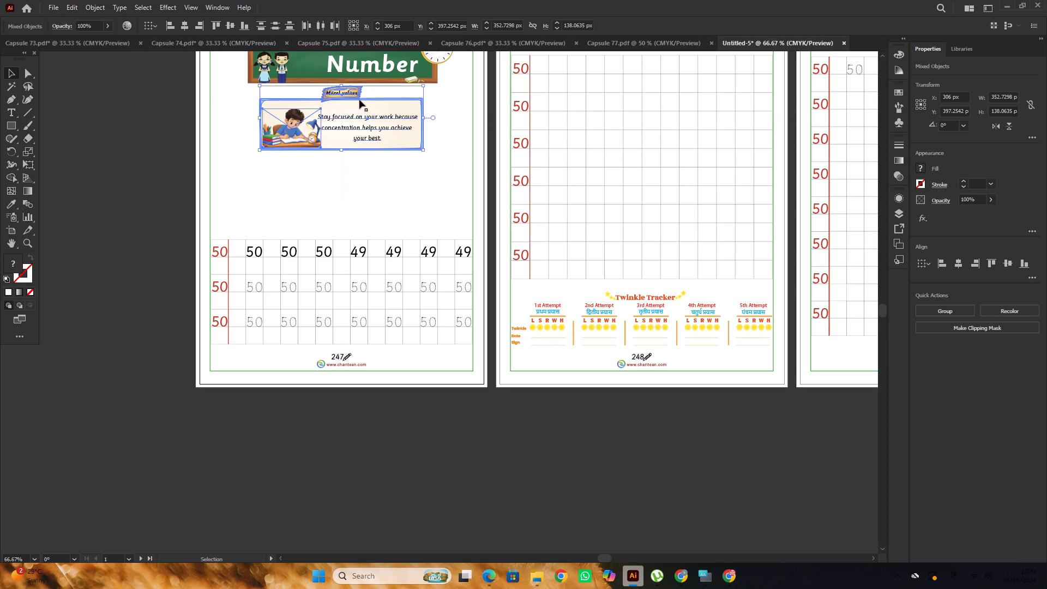
{"action": "scroll", "coordinate": [359, 100], "scroll_direction": "up", "scroll_amount": 2}
{"action": "scroll", "coordinate": [360, 143], "scroll_direction": "down", "scroll_amount": 1, "text": "alt"}
{"action": "left_click", "coordinate": [357, 196]}
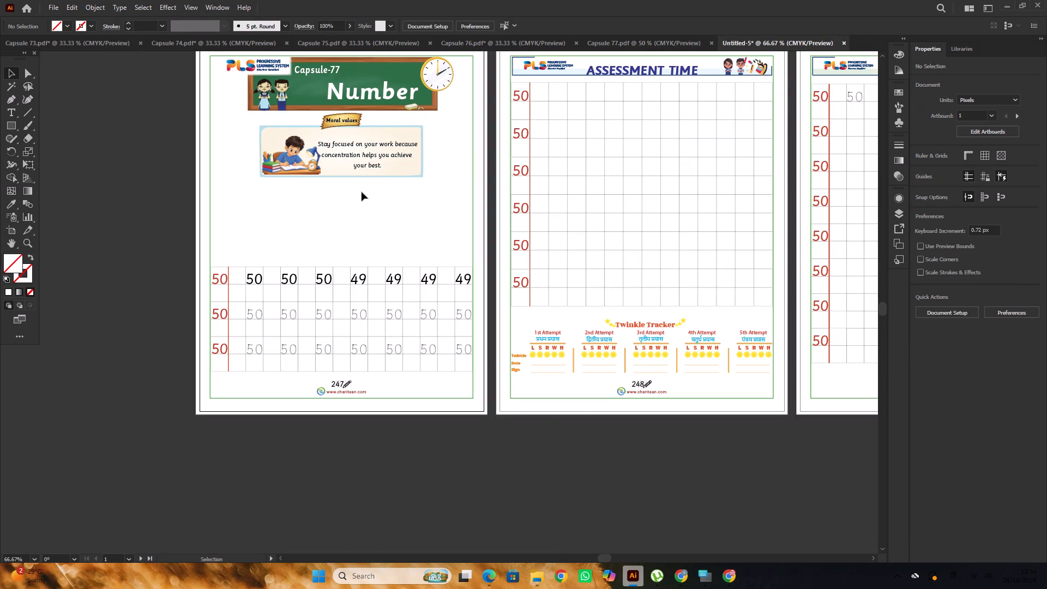
Nudge the whole Moral values group straight down by about 12 px.
{"action": "scroll", "coordinate": [365, 179], "scroll_direction": "up", "scroll_amount": 3, "text": "alt"}
{"action": "left_click_drag", "start_coordinate": [190, 121], "coordinate": [464, 219]}
{"action": "left_click_drag", "start_coordinate": [345, 121], "coordinate": [344, 128], "text": "shift"}
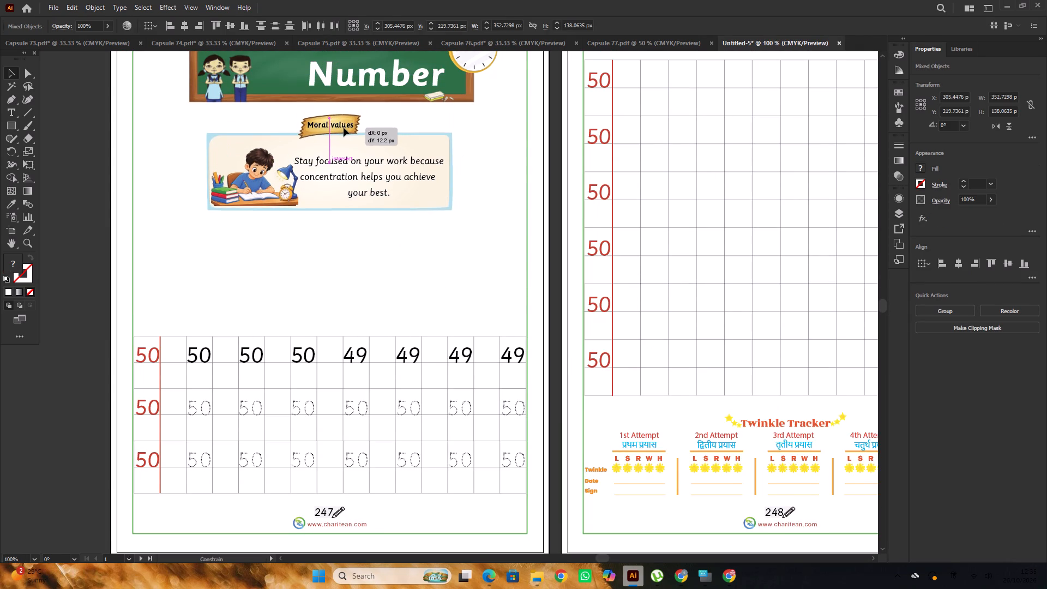
{"action": "left_click_drag", "start_coordinate": [344, 128], "coordinate": [343, 128], "text": "shift"}
{"action": "scroll", "coordinate": [343, 128], "scroll_direction": "down", "scroll_amount": 1, "text": "alt"}
{"action": "left_click", "coordinate": [150, 132]}
Delete the entire 50 and 49 writing grid from the lower part of the first page.
{"action": "scroll", "coordinate": [306, 141], "scroll_direction": "down", "scroll_amount": 2, "text": "alt"}
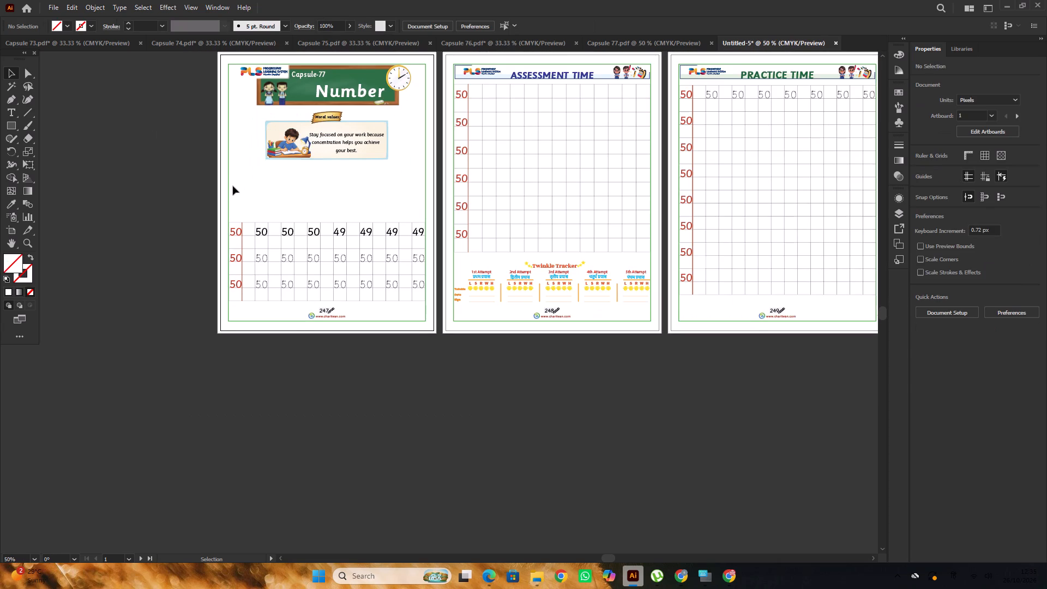
{"action": "scroll", "coordinate": [233, 184], "scroll_direction": "down", "scroll_amount": 4}
{"action": "left_click", "coordinate": [288, 159], "text": "alt"}
{"action": "left_click_drag", "start_coordinate": [230, 162], "coordinate": [389, 236]}
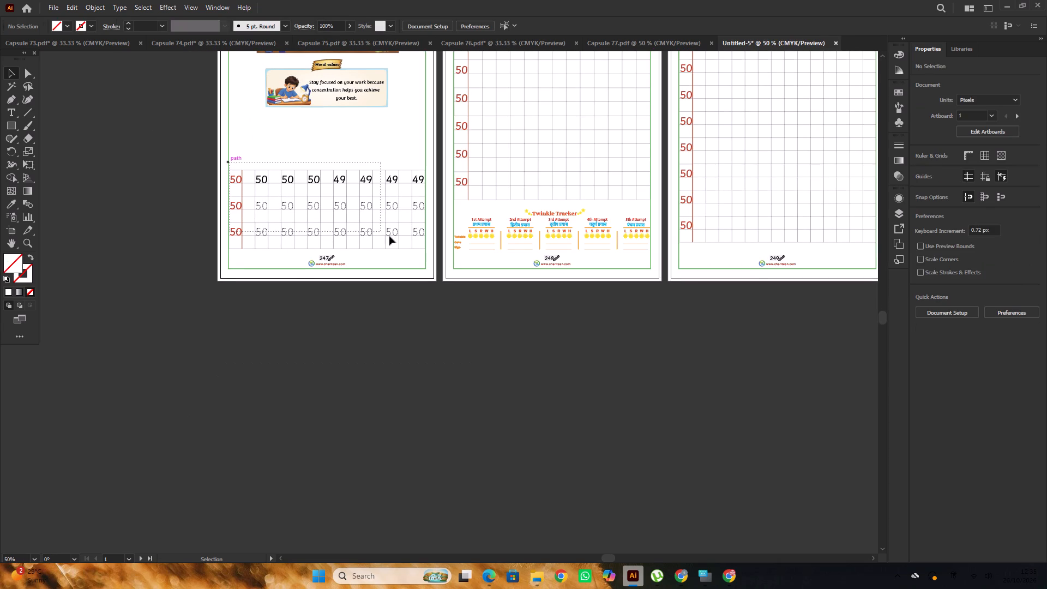
{"action": "left_click_drag", "start_coordinate": [389, 236], "coordinate": [422, 250]}
{"action": "key", "text": "Delete"}
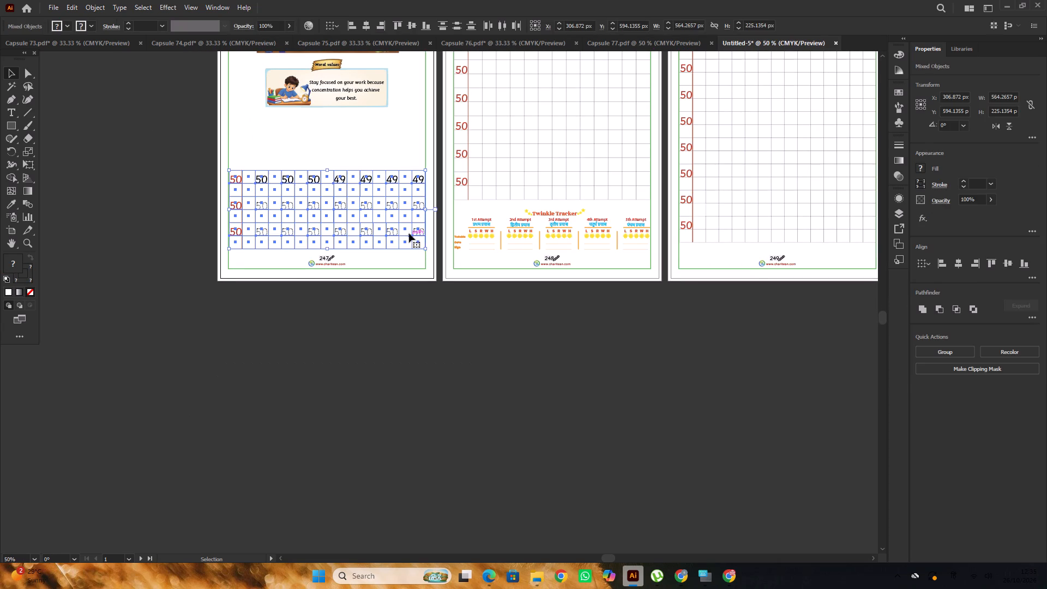
Copy the 1 to 50 number cards from the Capsule 77.pdf revision page and paste them onto the new document's first page.
{"action": "scroll", "coordinate": [380, 183], "scroll_direction": "up", "scroll_amount": 6}
{"action": "left_click", "coordinate": [682, 39]}
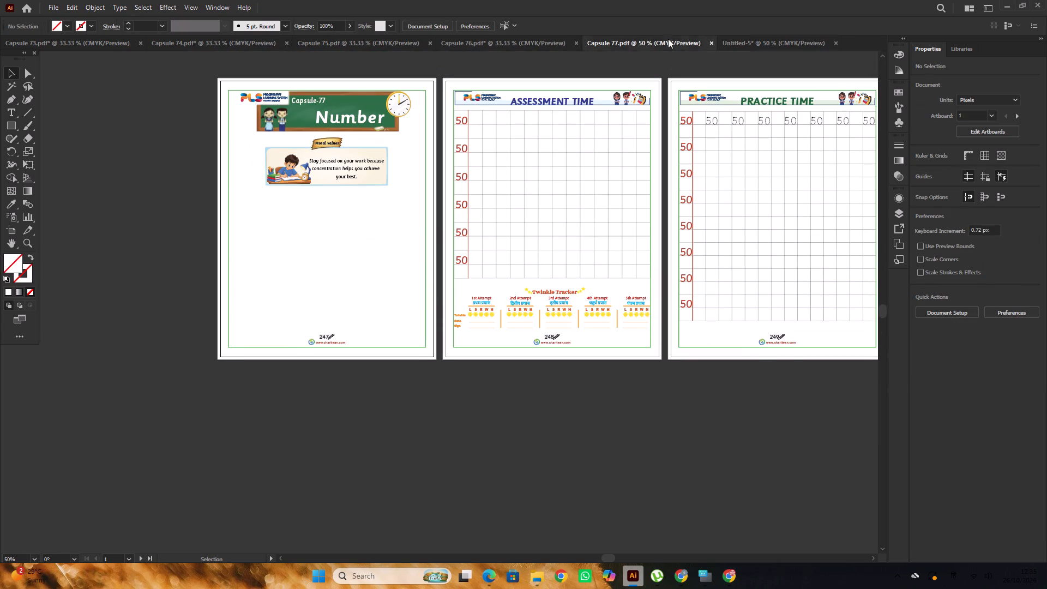
{"action": "scroll", "coordinate": [431, 113], "scroll_direction": "down", "scroll_amount": 7, "text": "alt"}
{"action": "scroll", "coordinate": [347, 140], "scroll_direction": "up", "scroll_amount": 1, "text": "alt"}
{"action": "left_click_drag", "start_coordinate": [248, 131], "coordinate": [381, 244]}
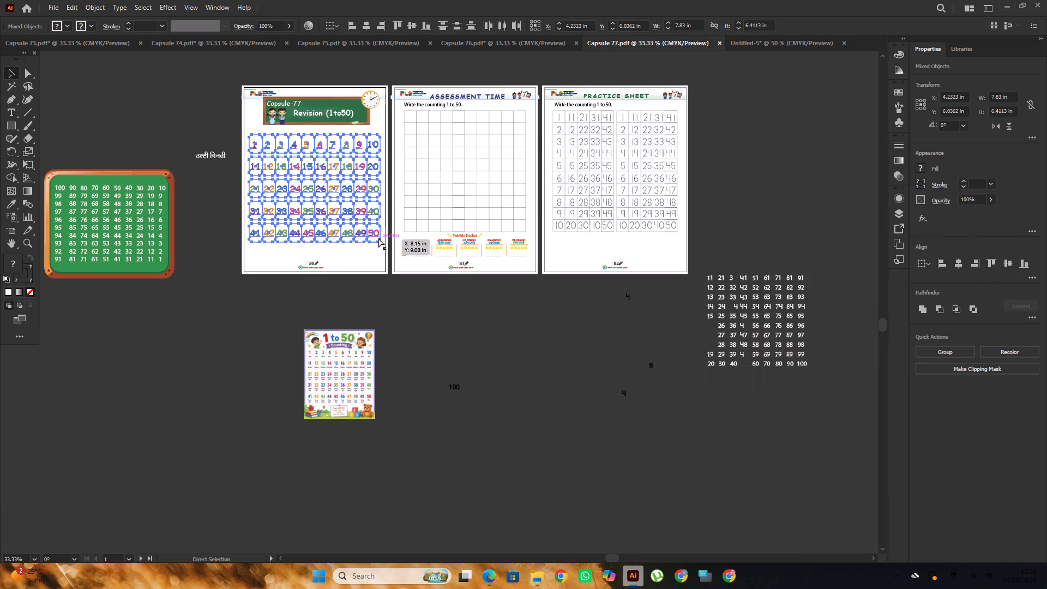
{"action": "key", "text": "ctrl+c"}
{"action": "left_click", "coordinate": [743, 41]}
{"action": "scroll", "coordinate": [312, 161], "scroll_direction": "down", "scroll_amount": 6}
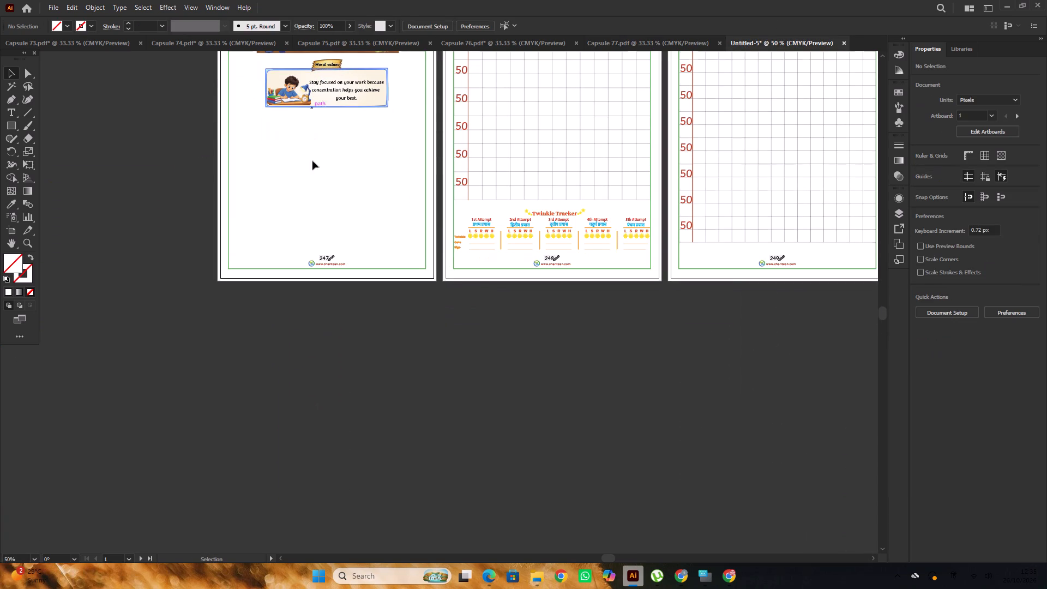
{"action": "key", "text": "ctrl+f"}
{"action": "scroll", "coordinate": [371, 142], "scroll_direction": "up", "scroll_amount": 2}
{"action": "scroll", "coordinate": [348, 156], "scroll_direction": "up", "scroll_amount": 1, "text": "alt"}
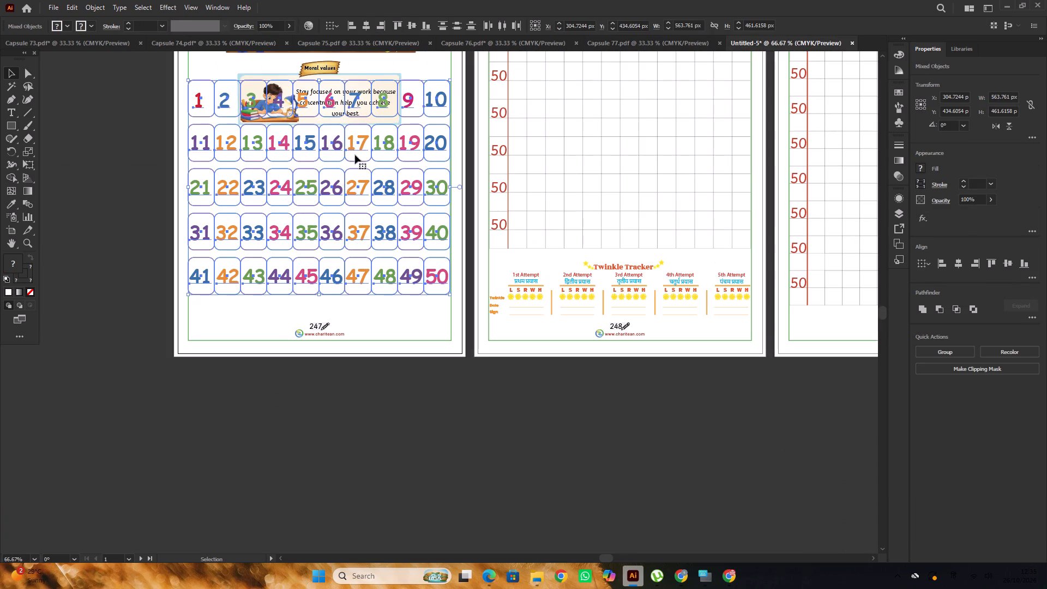
Move the pasted number cards straight down by about 56 px, keeping them above the page number.
{"action": "left_click_drag", "start_coordinate": [361, 147], "coordinate": [365, 173]}
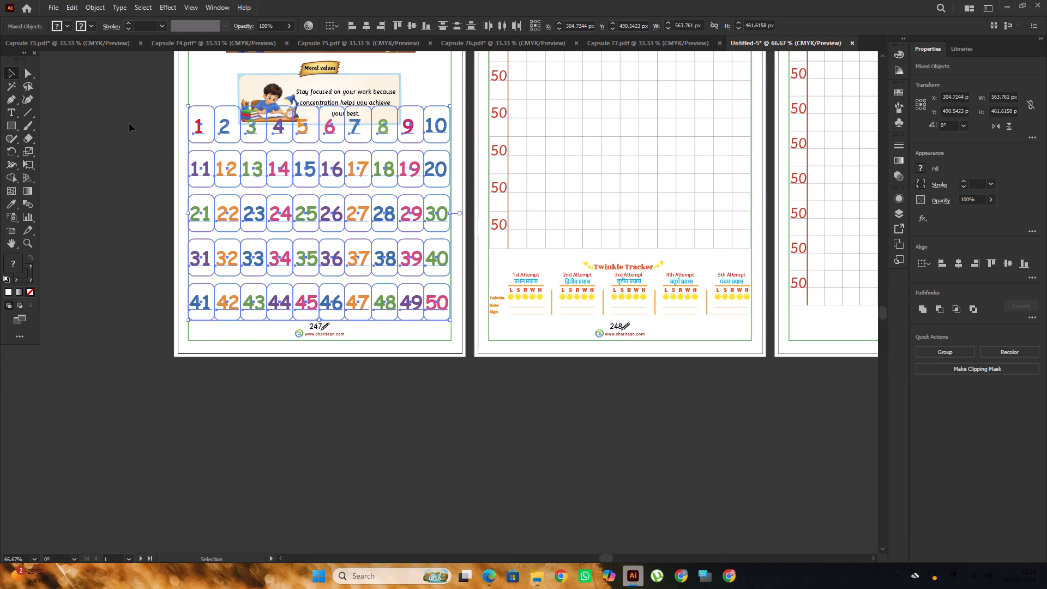
{"action": "left_click", "coordinate": [129, 123]}
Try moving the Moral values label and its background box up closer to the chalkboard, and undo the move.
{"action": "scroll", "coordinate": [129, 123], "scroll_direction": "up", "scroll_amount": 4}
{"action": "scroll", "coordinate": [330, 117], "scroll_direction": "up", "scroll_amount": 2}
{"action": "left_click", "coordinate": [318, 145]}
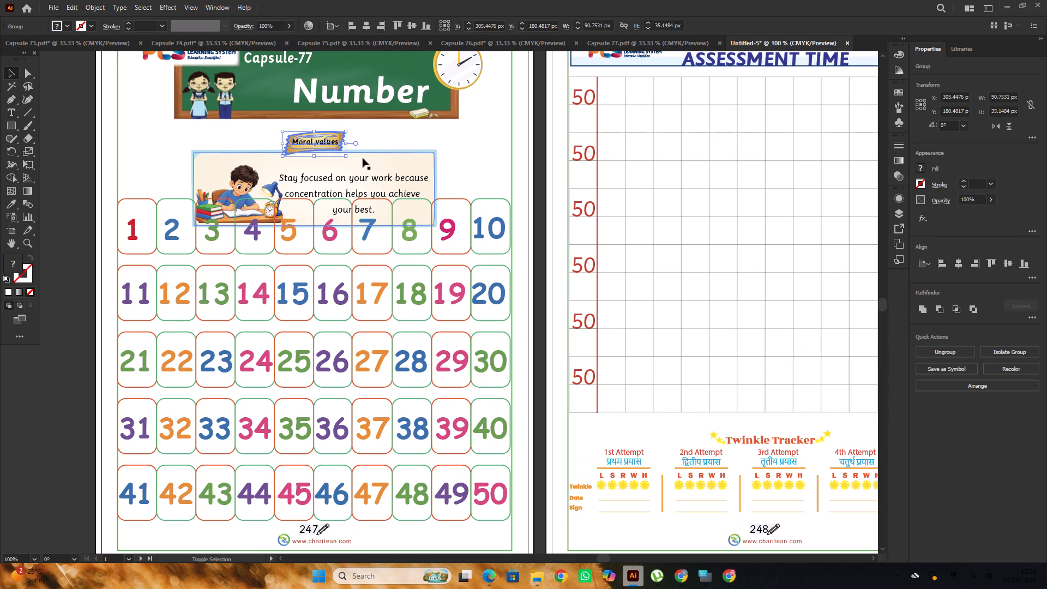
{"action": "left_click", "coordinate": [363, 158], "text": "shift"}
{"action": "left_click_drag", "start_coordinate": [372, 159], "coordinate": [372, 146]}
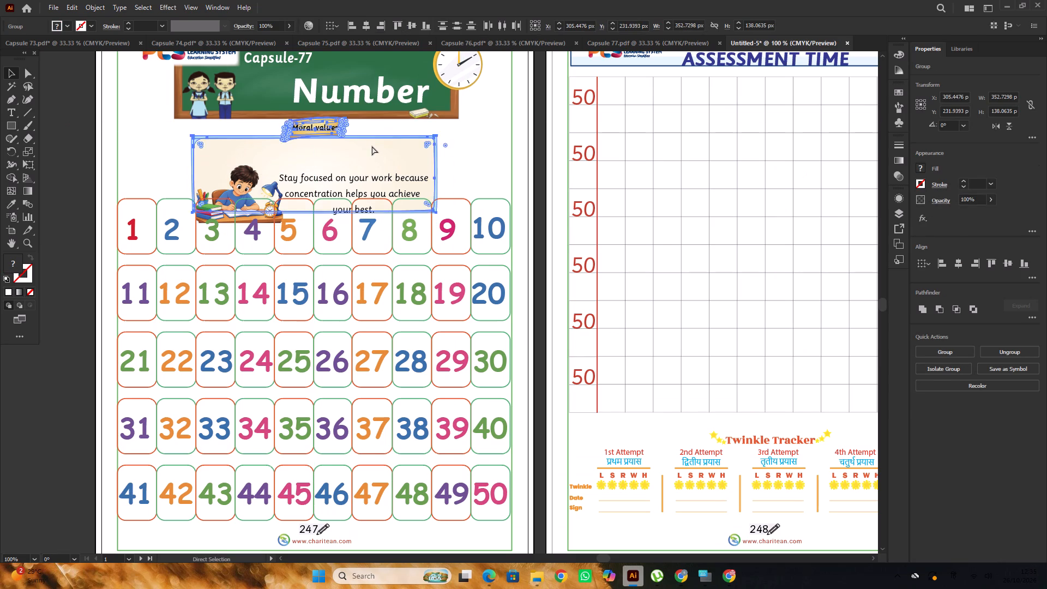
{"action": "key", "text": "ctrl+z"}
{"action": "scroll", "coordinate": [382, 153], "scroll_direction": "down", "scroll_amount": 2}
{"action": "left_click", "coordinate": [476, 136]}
Move the moral values sentence and the studying boy picture off the first page onto the empty canvas beside it.
{"action": "scroll", "coordinate": [443, 136], "scroll_direction": "down", "scroll_amount": 1, "text": "alt"}
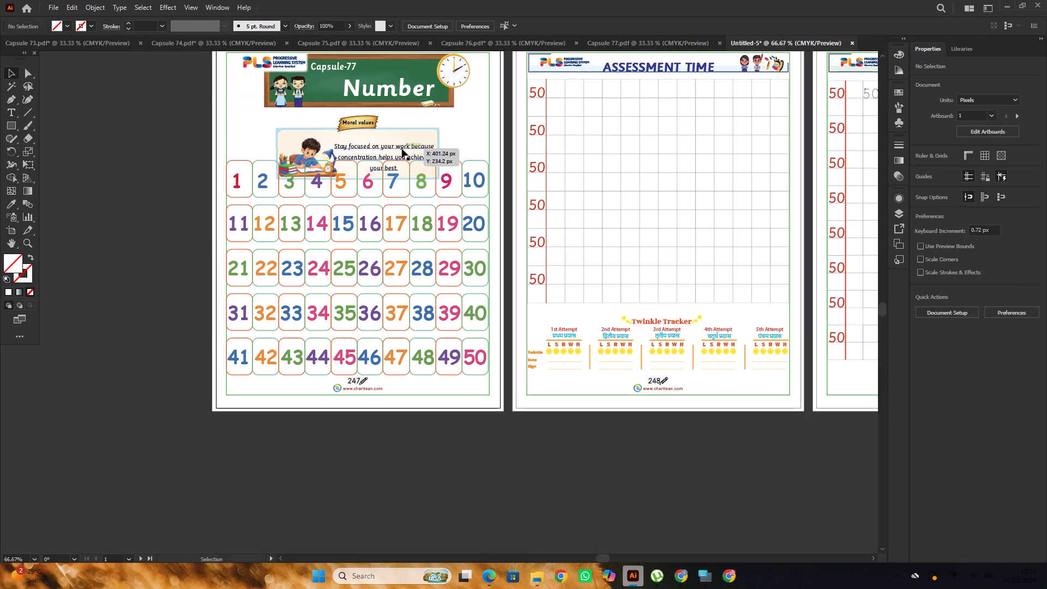
{"action": "left_click_drag", "start_coordinate": [405, 146], "coordinate": [133, 151]}
{"action": "left_click", "coordinate": [147, 101]}
{"action": "left_click_drag", "start_coordinate": [311, 151], "coordinate": [93, 211]}
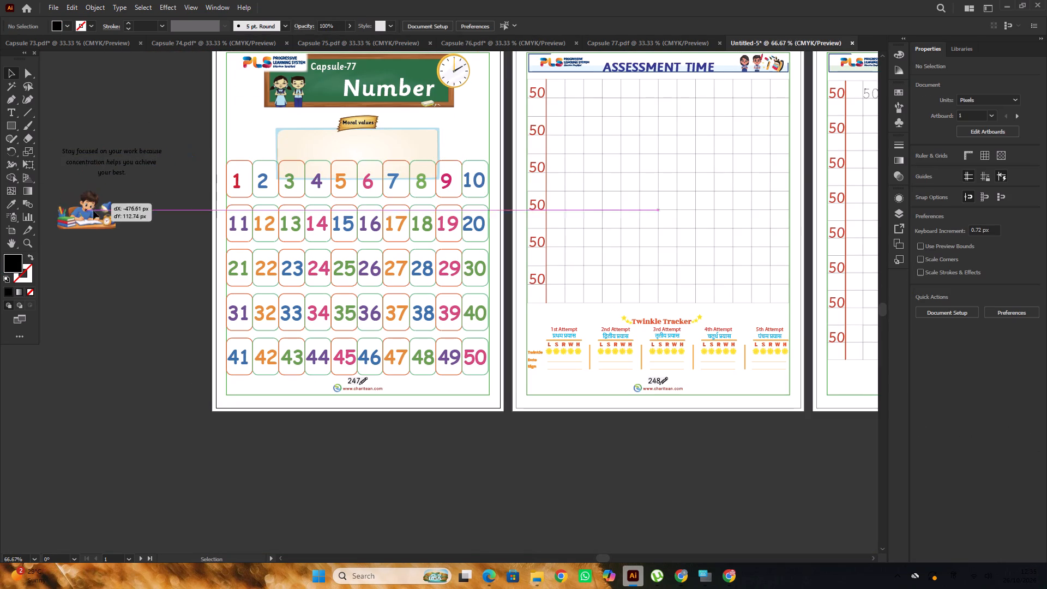
{"action": "left_click_drag", "start_coordinate": [93, 211], "coordinate": [97, 215]}
{"action": "left_click", "coordinate": [167, 107]}
Centre the empty Moral values box and the Moral values label horizontally on the first page.
{"action": "scroll", "coordinate": [356, 158], "scroll_direction": "up", "scroll_amount": 1, "text": "alt"}
{"action": "left_click", "coordinate": [387, 138]}
{"action": "scroll", "coordinate": [394, 137], "scroll_direction": "up", "scroll_amount": 1, "text": "alt"}
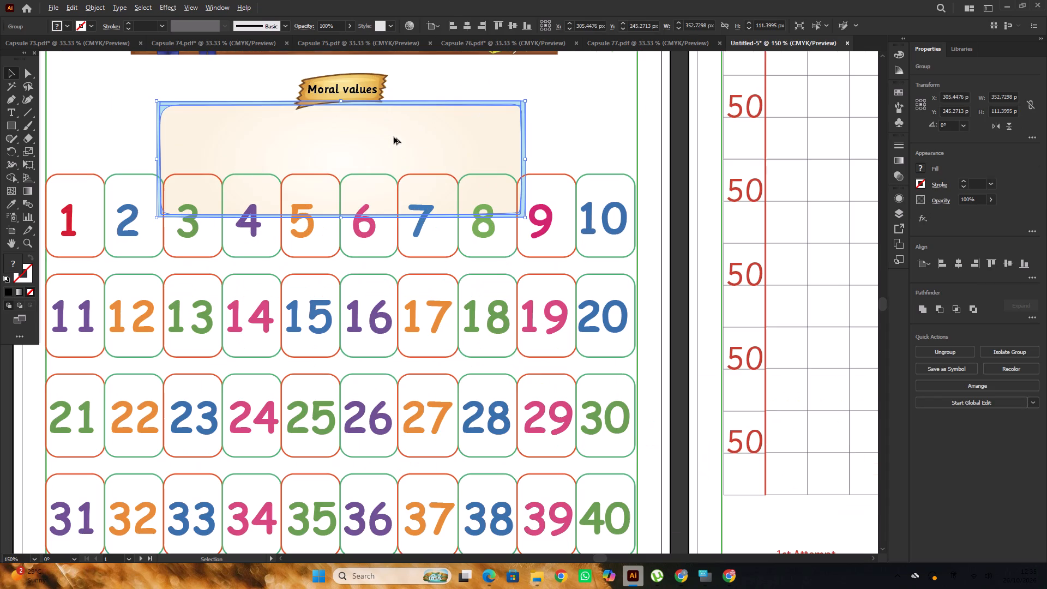
{"action": "left_click", "coordinate": [957, 259]}
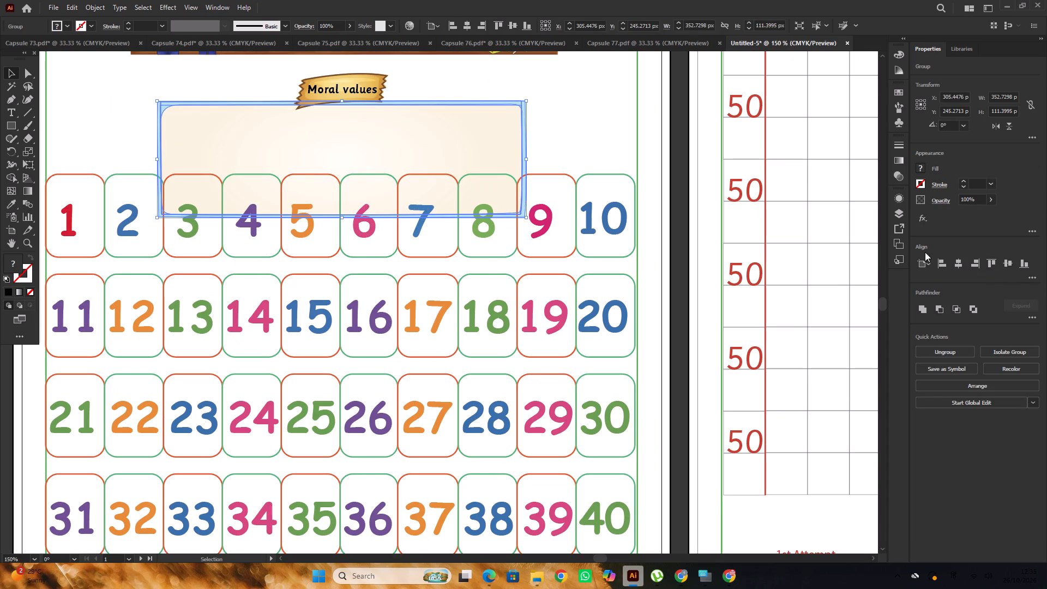
{"action": "left_click", "coordinate": [365, 89]}
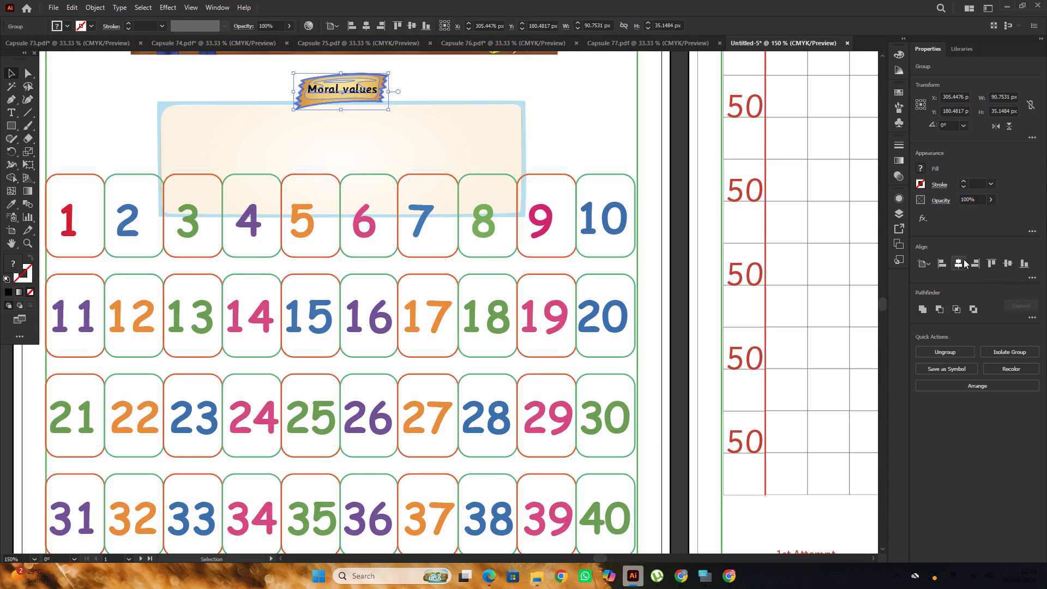
{"action": "left_click", "coordinate": [964, 259]}
{"action": "scroll", "coordinate": [393, 95], "scroll_direction": "down", "scroll_amount": 1, "text": "alt"}
{"action": "left_click", "coordinate": [488, 98]}
Shorten the Moral values box from its bottom edge to about 55 px high, clearing the number cards.
{"action": "left_click", "coordinate": [443, 109]}
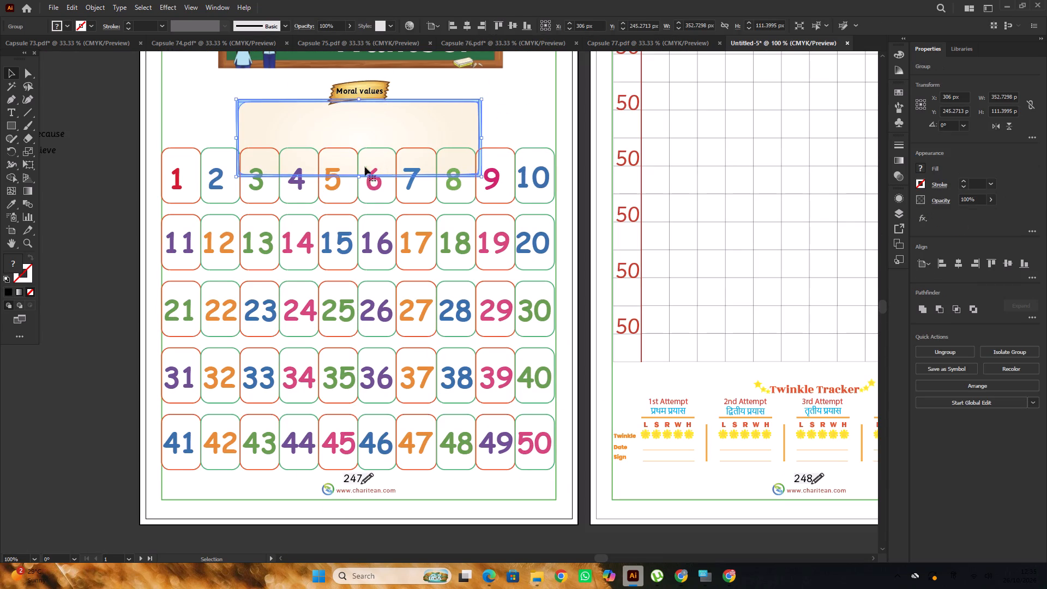
{"action": "left_click_drag", "start_coordinate": [359, 174], "coordinate": [358, 139]}
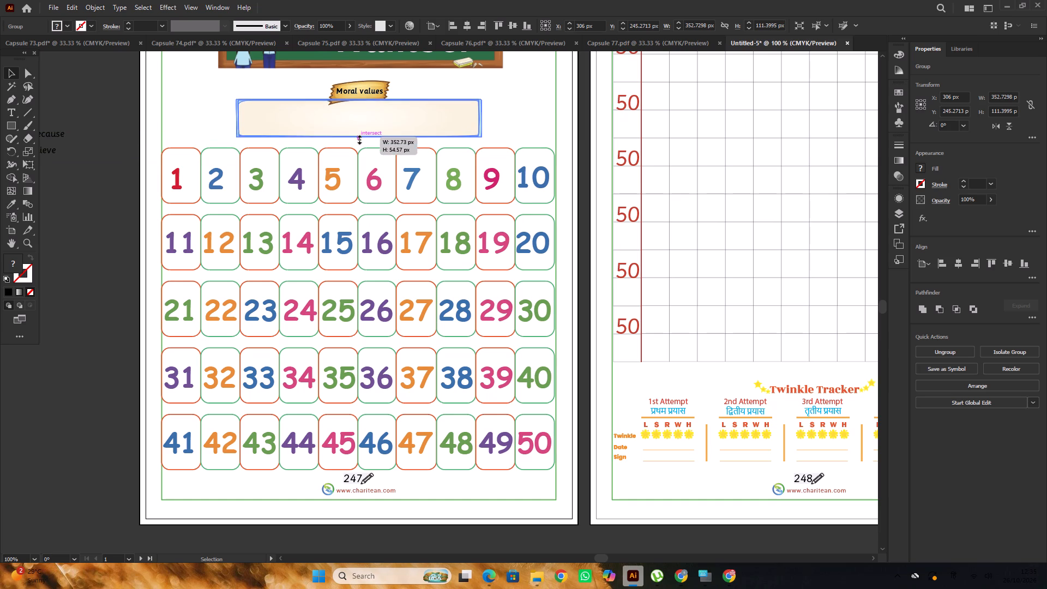
{"action": "left_click_drag", "start_coordinate": [358, 139], "coordinate": [358, 140]}
{"action": "scroll", "coordinate": [470, 125], "scroll_direction": "up", "scroll_amount": 1}
{"action": "left_click", "coordinate": [507, 117]}
{"action": "scroll", "coordinate": [419, 109], "scroll_direction": "down", "scroll_amount": 1, "text": "alt"}
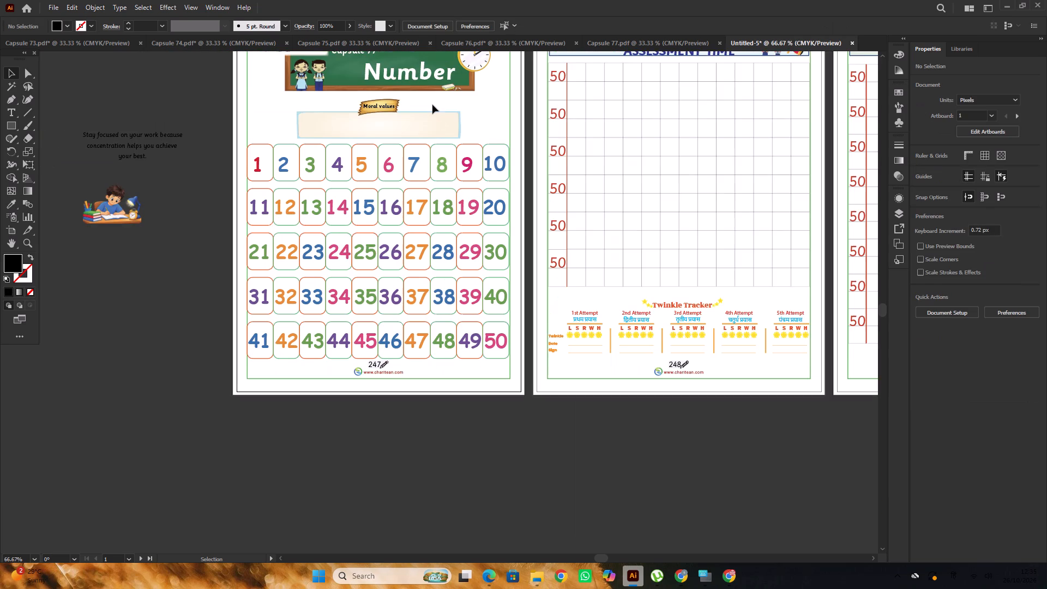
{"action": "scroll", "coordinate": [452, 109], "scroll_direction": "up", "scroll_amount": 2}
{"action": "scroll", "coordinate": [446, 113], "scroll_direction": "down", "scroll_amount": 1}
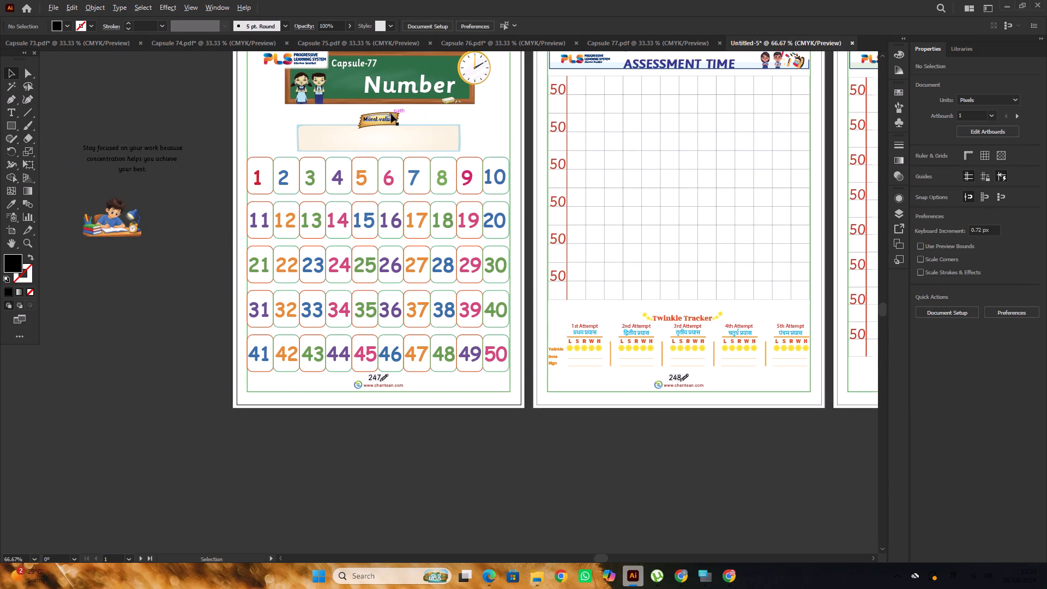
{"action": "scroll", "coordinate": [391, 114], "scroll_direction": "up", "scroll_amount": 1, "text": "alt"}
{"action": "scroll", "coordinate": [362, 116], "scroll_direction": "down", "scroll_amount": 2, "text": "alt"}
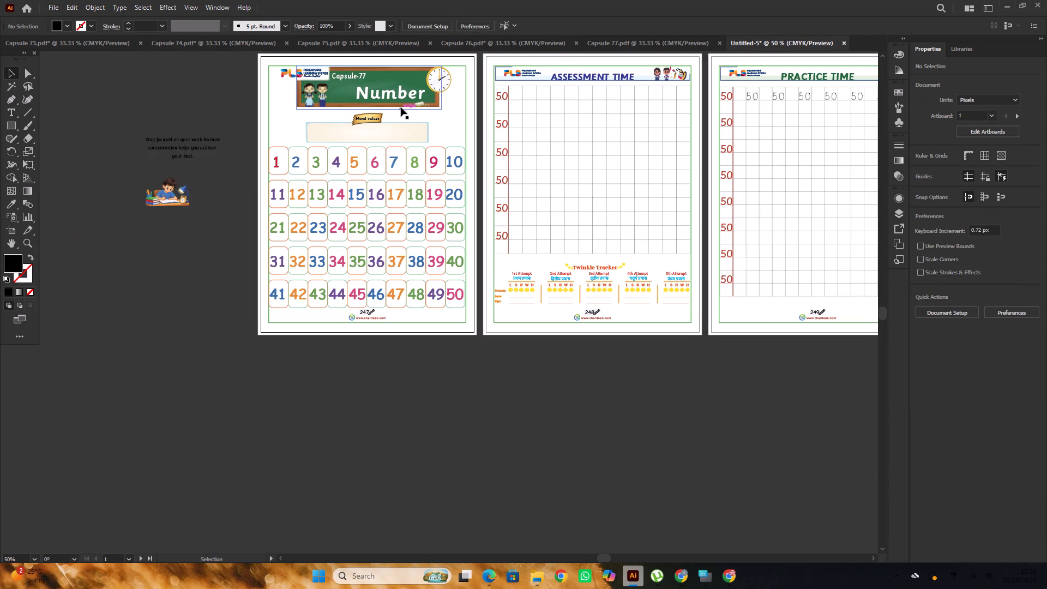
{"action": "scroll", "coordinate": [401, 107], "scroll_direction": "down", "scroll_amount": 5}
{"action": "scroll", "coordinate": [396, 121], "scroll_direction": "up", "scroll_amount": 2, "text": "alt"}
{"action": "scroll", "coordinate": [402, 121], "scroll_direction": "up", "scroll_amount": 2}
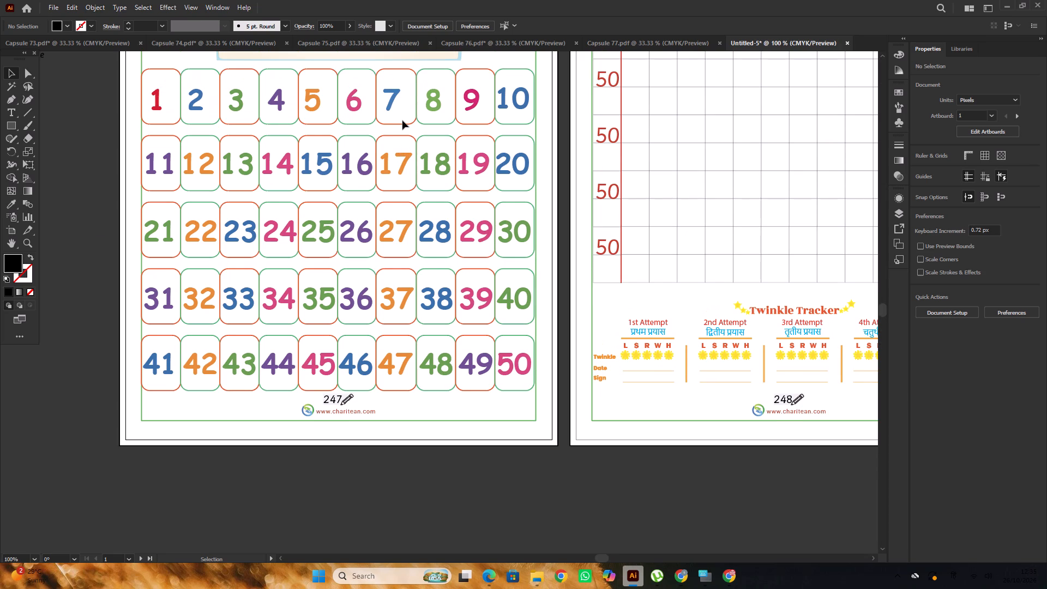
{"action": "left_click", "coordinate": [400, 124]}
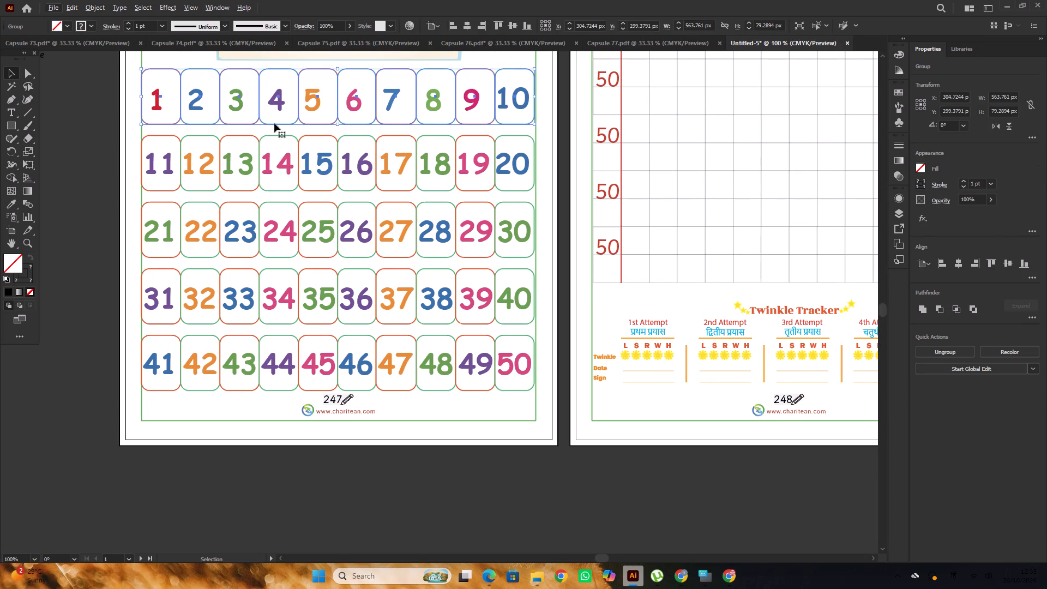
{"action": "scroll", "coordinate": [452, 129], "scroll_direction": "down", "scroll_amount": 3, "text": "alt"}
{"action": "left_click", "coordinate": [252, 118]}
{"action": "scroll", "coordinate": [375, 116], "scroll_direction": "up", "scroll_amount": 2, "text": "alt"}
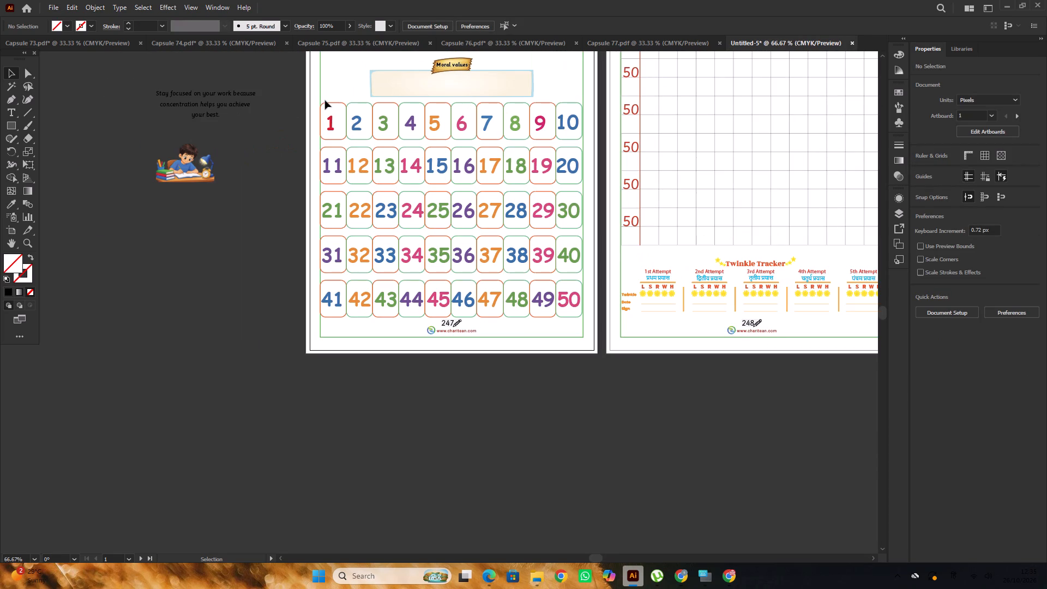
Move all the 1 to 50 number cards up by about 3 px.
{"action": "left_click", "coordinate": [321, 98]}
{"action": "left_click_drag", "start_coordinate": [315, 105], "coordinate": [571, 294]}
{"action": "left_click_drag", "start_coordinate": [571, 294], "coordinate": [582, 316]}
{"action": "scroll", "coordinate": [503, 151], "scroll_direction": "up", "scroll_amount": 4}
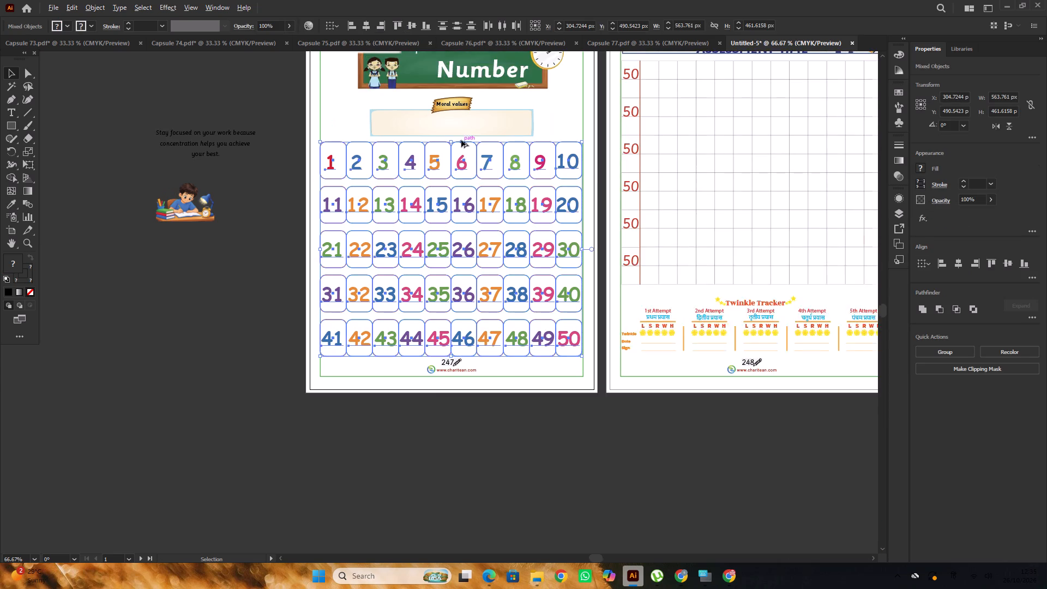
{"action": "scroll", "coordinate": [461, 140], "scroll_direction": "up", "scroll_amount": 2}
{"action": "left_click_drag", "start_coordinate": [468, 146], "coordinate": [467, 141]}
{"action": "scroll", "coordinate": [428, 135], "scroll_direction": "down", "scroll_amount": 4, "text": "alt"}
{"action": "left_click", "coordinate": [257, 105]}
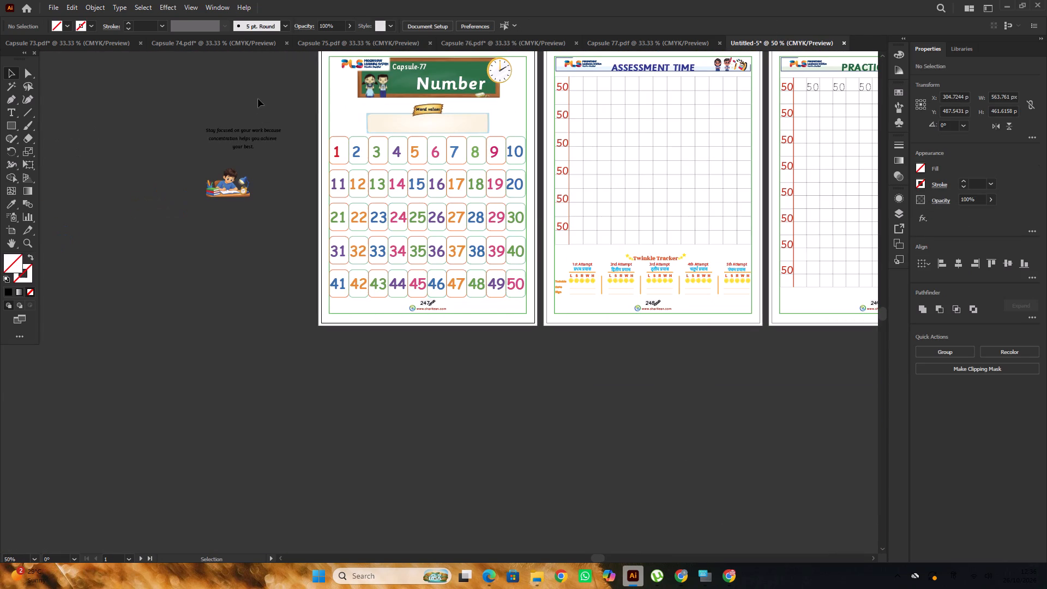
Place the "Stay focused on your work" sentence back over the shortened Moral values box and left-align its paragraph.
{"action": "scroll", "coordinate": [258, 99], "scroll_direction": "down", "scroll_amount": 2}
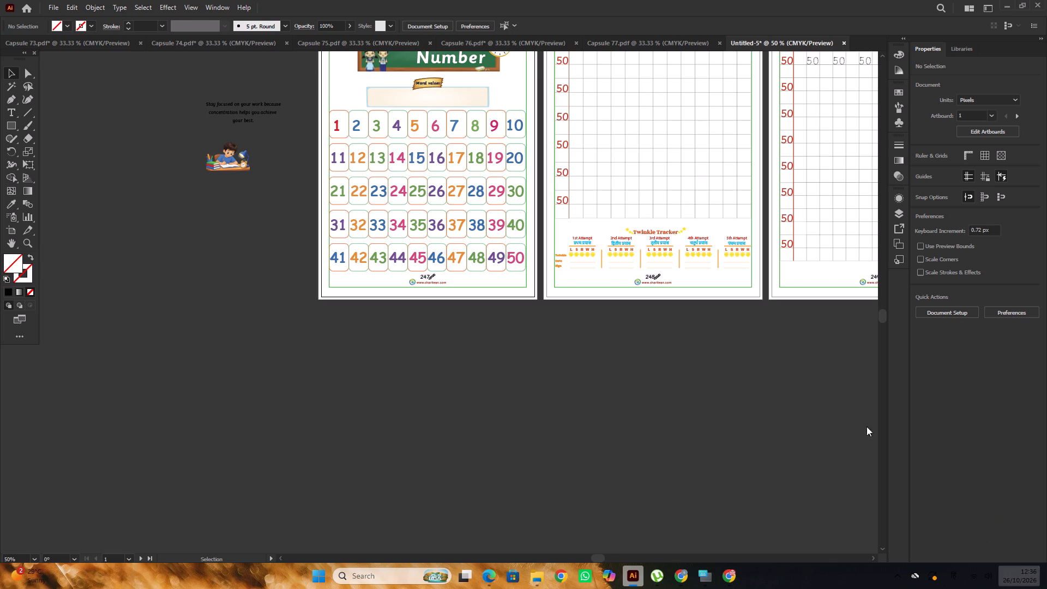
{"action": "scroll", "coordinate": [523, 188], "scroll_direction": "up", "scroll_amount": 4}
{"action": "left_click_drag", "start_coordinate": [249, 165], "coordinate": [420, 154]}
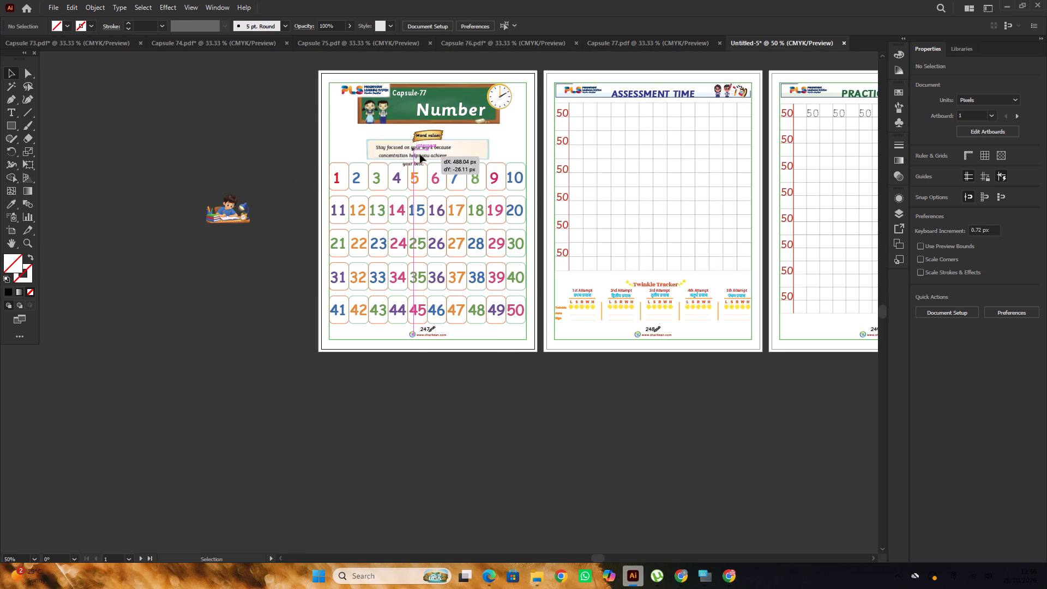
{"action": "left_click_drag", "start_coordinate": [420, 154], "coordinate": [424, 152]}
{"action": "scroll", "coordinate": [425, 152], "scroll_direction": "up", "scroll_amount": 2, "text": "alt"}
{"action": "left_click", "coordinate": [920, 352]}
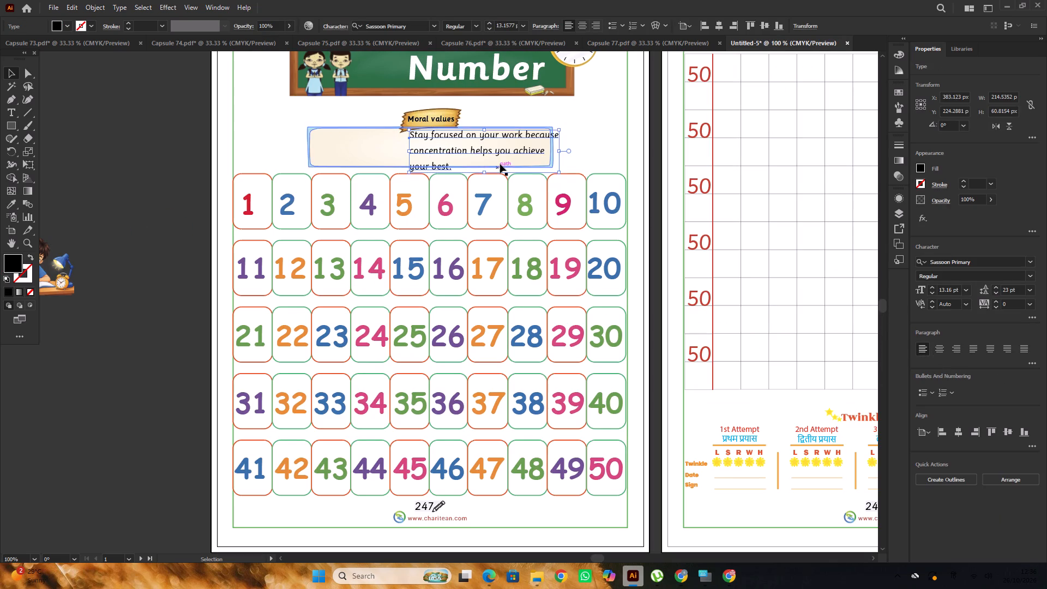
{"action": "left_click_drag", "start_coordinate": [486, 151], "coordinate": [425, 153]}
Replace the "Stay focused on your work" sentence in the Moral values box with "Come prepared every day because preparation".
{"action": "double_click", "coordinate": [386, 171]}
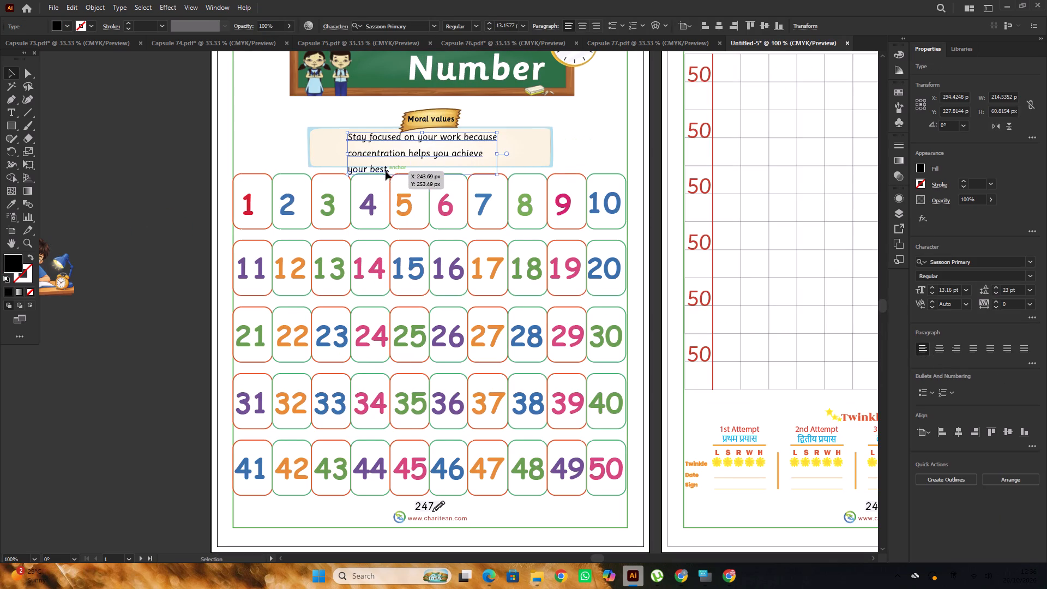
{"action": "left_click_drag", "start_coordinate": [390, 171], "coordinate": [339, 135]}
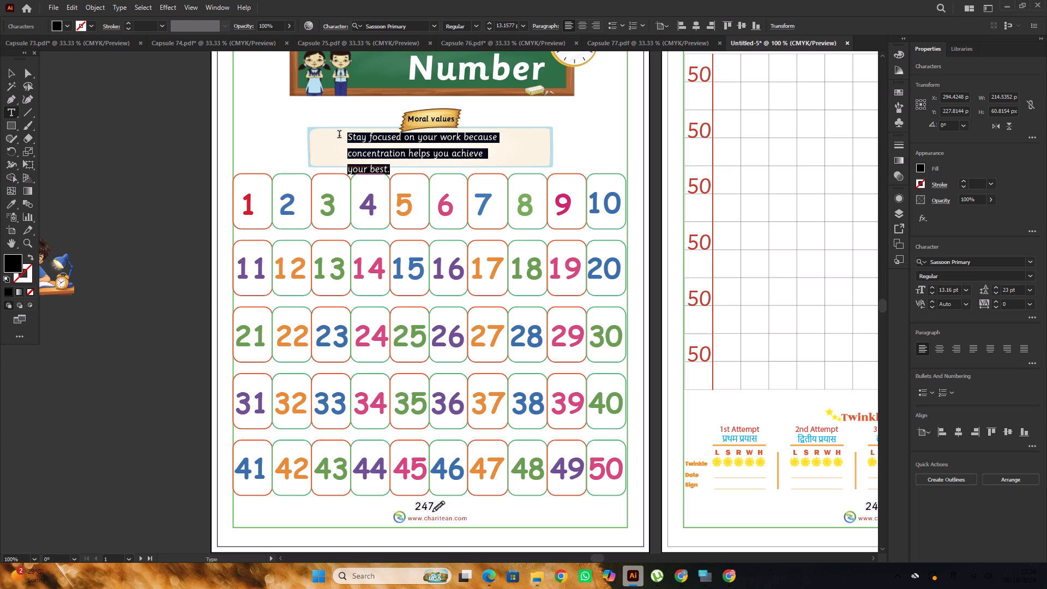
{"action": "key", "text": "BackSpace"}
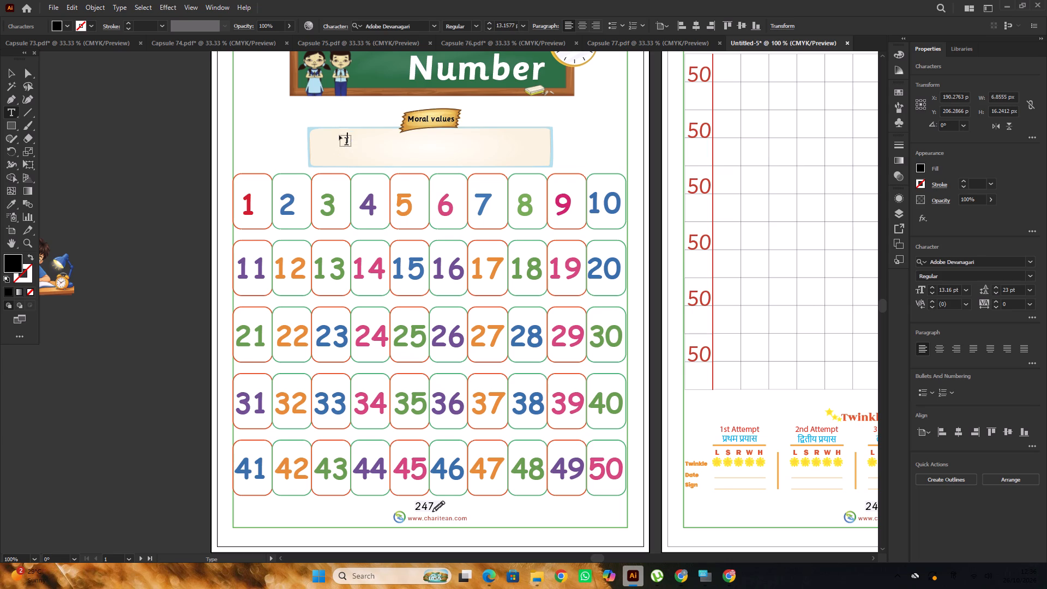
{"action": "key", "text": "ctrl+z"}
{"action": "key", "text": "ctrl+z"}
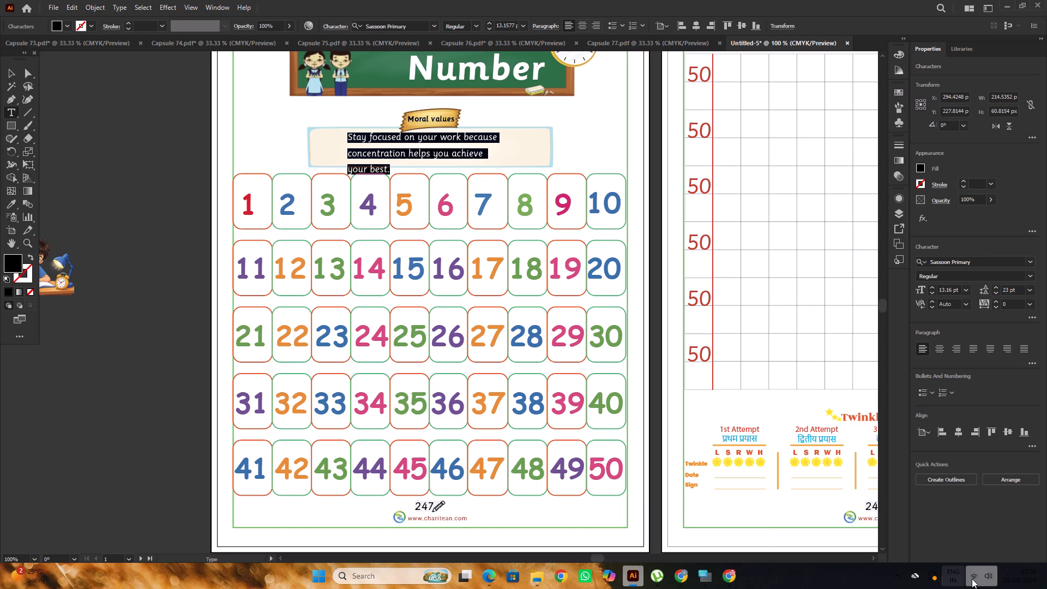
{"action": "type", "text": "co"}
{"action": "key", "text": "BackSpace"}
{"action": "key", "text": "BackSpace"}
{"action": "type", "text": "ome"}
{"action": "key", "text": "space"}
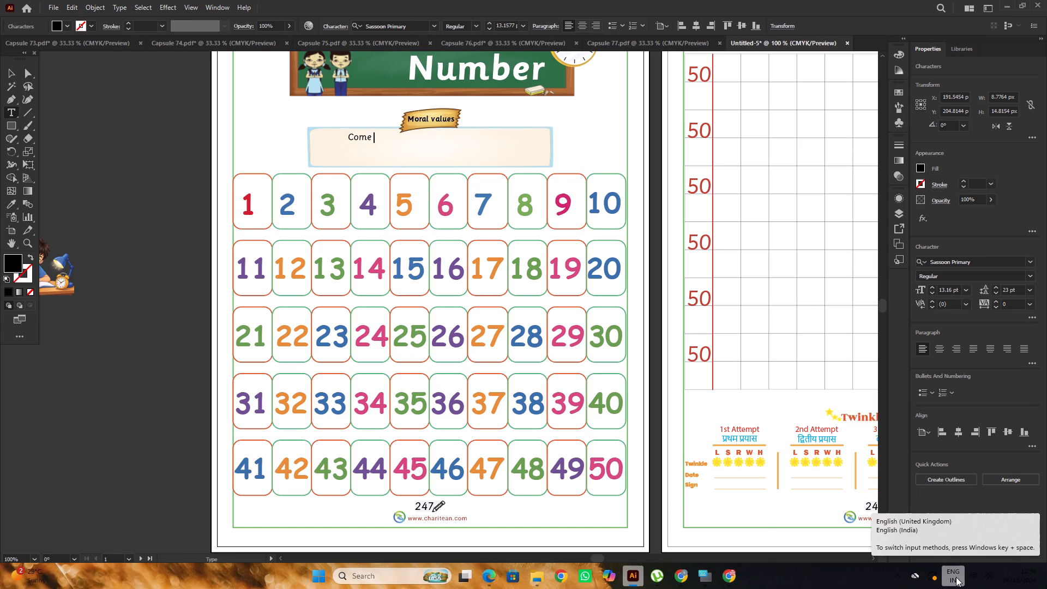
{"action": "type", "text": "pre"}
{"action": "type", "text": "pared"}
{"action": "key", "text": "space"}
{"action": "type", "text": "very"}
{"action": "key", "text": "space"}
{"action": "key", "text": "BackSpace"}
{"action": "key", "text": "BackSpace"}
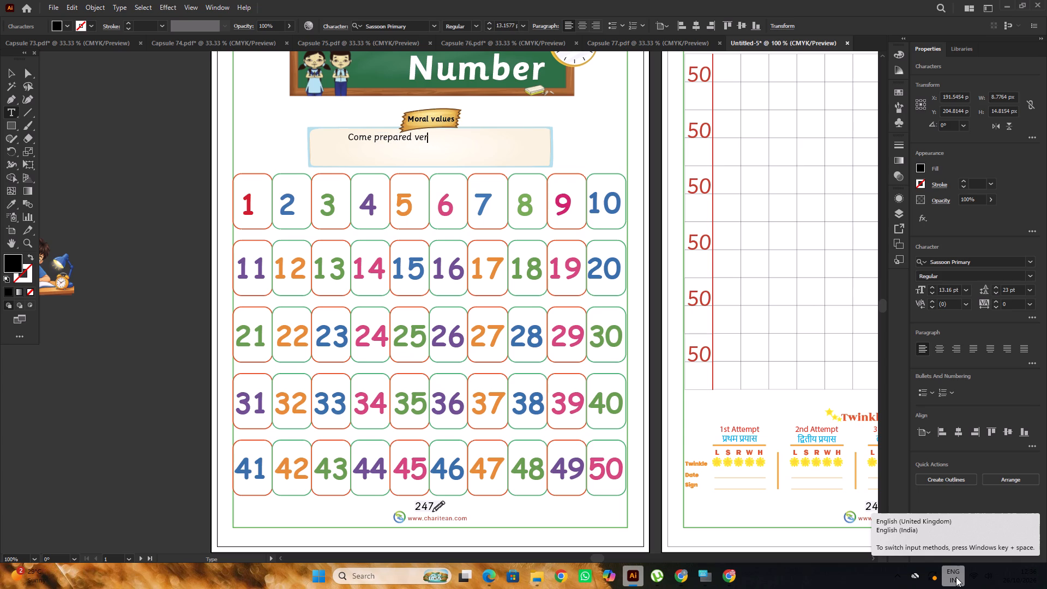
{"action": "key", "text": "BackSpace"}
{"action": "key", "text": "BackSpace"}
{"action": "key", "text": "BackSpace"}
{"action": "type", "text": "every"}
{"action": "key", "text": "space"}
{"action": "type", "text": "day"}
{"action": "key", "text": "space"}
{"action": "type", "text": "beca"}
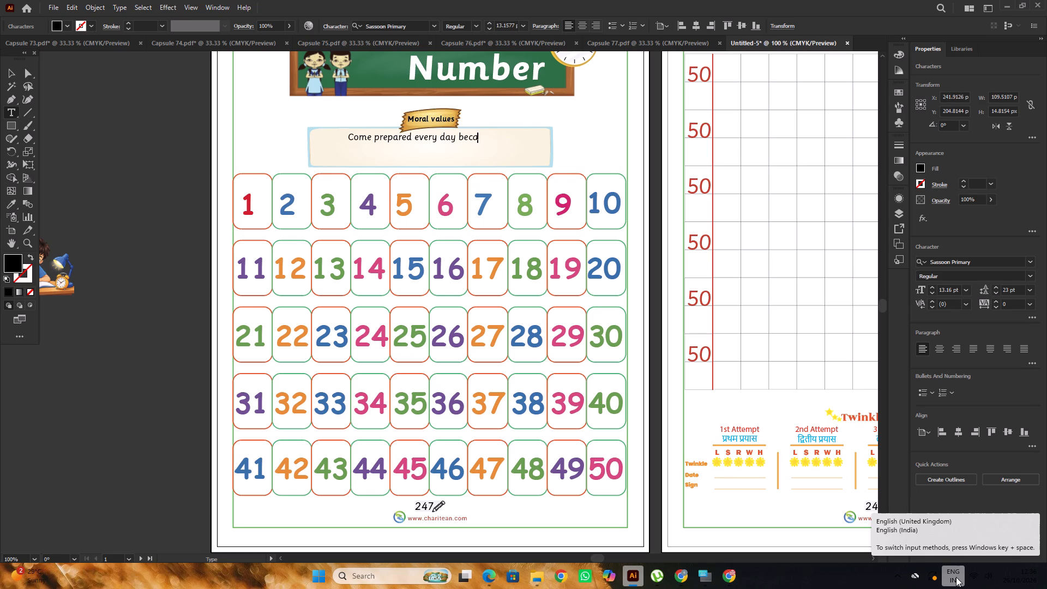
{"action": "type", "text": "use"}
{"action": "key", "text": "space"}
{"action": "type", "text": "pre"}
{"action": "type", "text": "pa"}
{"action": "type", "text": "ration"}
Add a second line reading "leads to confidence" to the Moral values sentence.
{"action": "key", "text": "Return"}
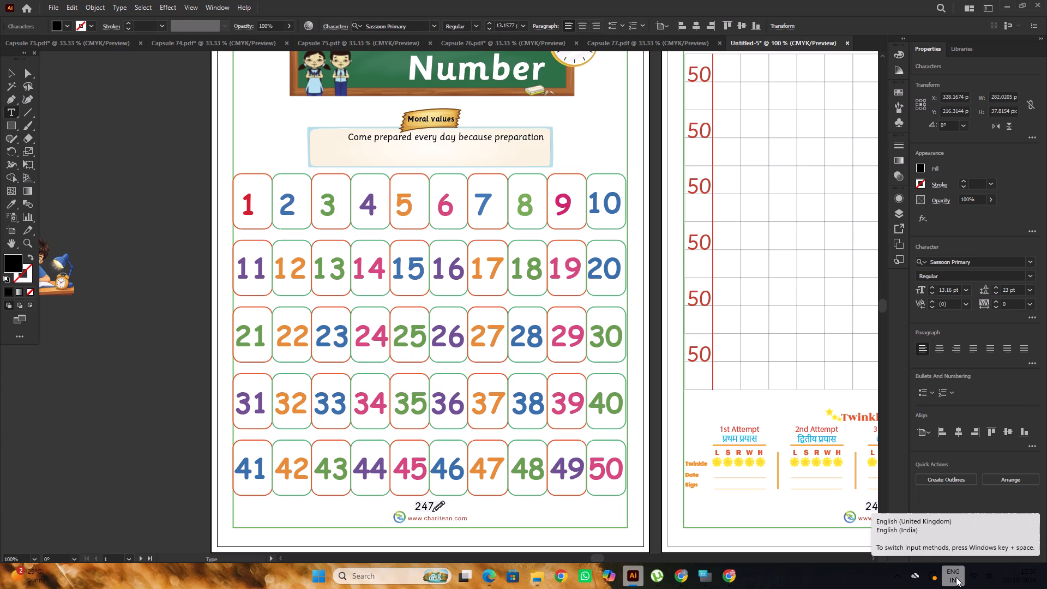
{"action": "type", "text": "leads"}
{"action": "key", "text": "space"}
{"action": "type", "text": "to"}
{"action": "key", "text": "space"}
{"action": "type", "text": "con"}
{"action": "type", "text": "fiden"}
{"action": "type", "text": "ce"}
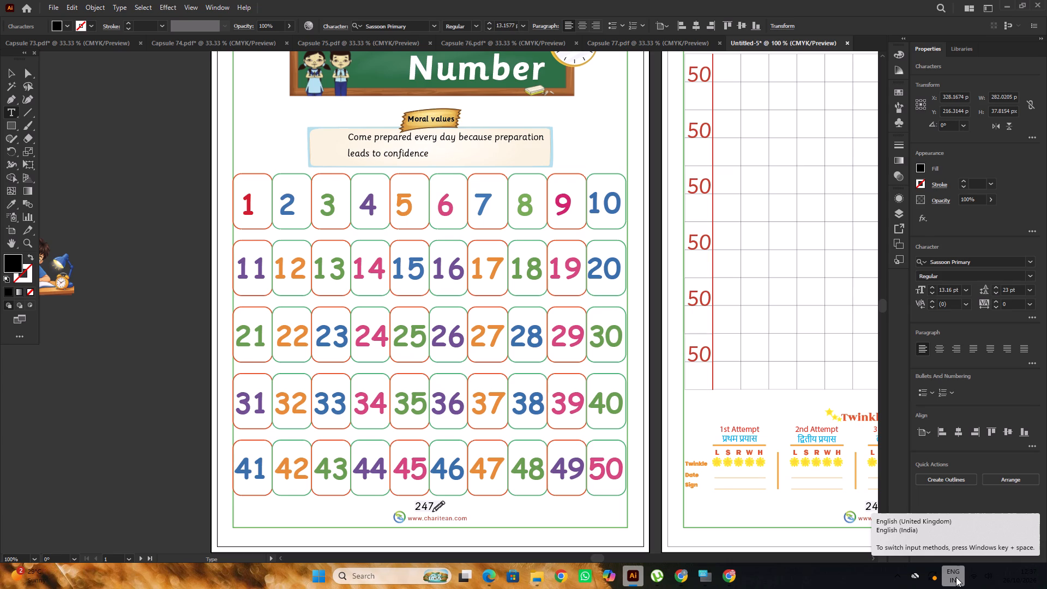
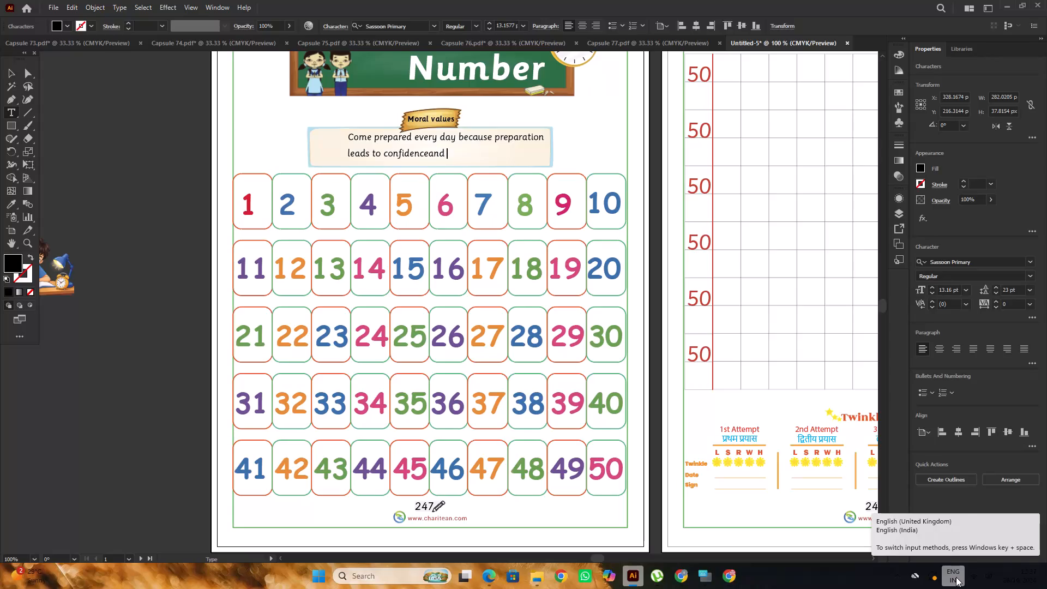
Complete the second line of the Moral values sentence so it reads "leads to confidence and success.".
{"action": "key", "text": "BackSpace"}
{"action": "key", "text": "BackSpace"}
{"action": "key", "text": "BackSpace"}
{"action": "key", "text": "BackSpace"}
{"action": "key", "text": "space"}
{"action": "type", "text": "and"}
{"action": "key", "text": "space"}
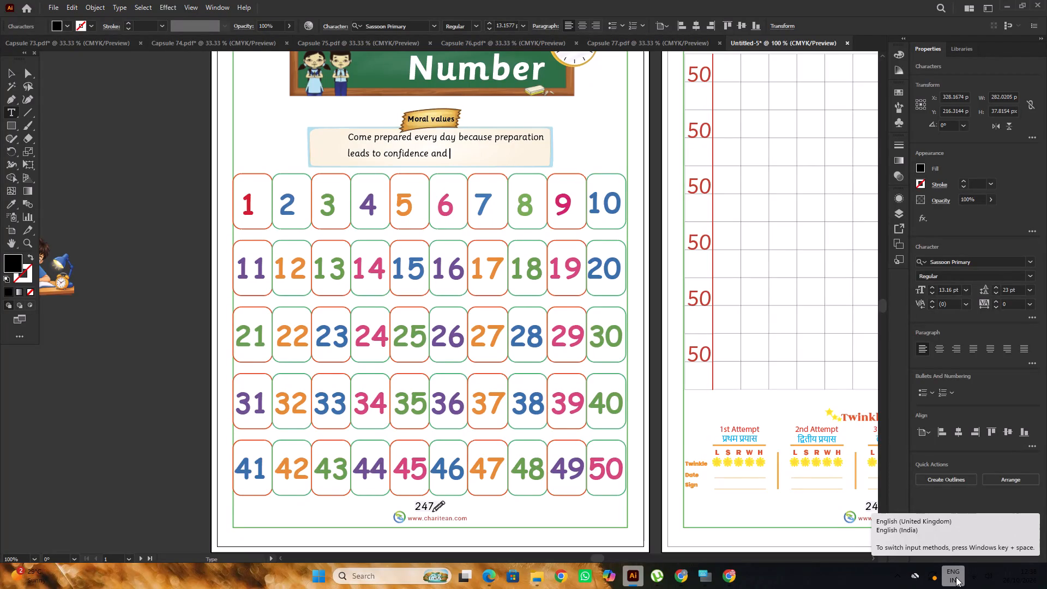
{"action": "type", "text": "sucess"}
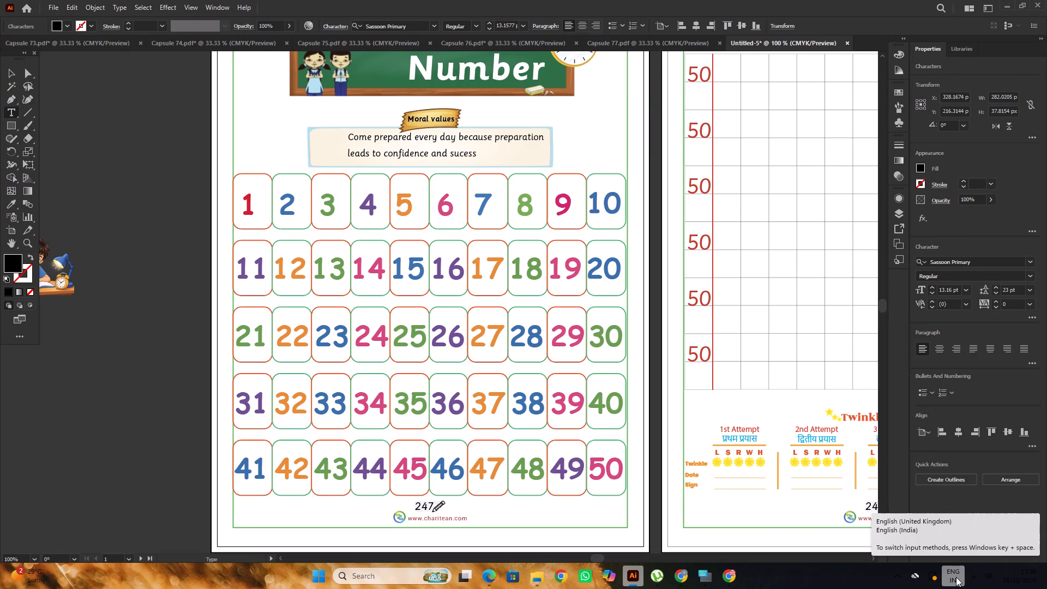
{"action": "key", "text": "BackSpace"}
{"action": "key", "text": "BackSpace"}
{"action": "key", "text": "BackSpace"}
{"action": "type", "text": "cess"}
{"action": "key", "text": "period"}
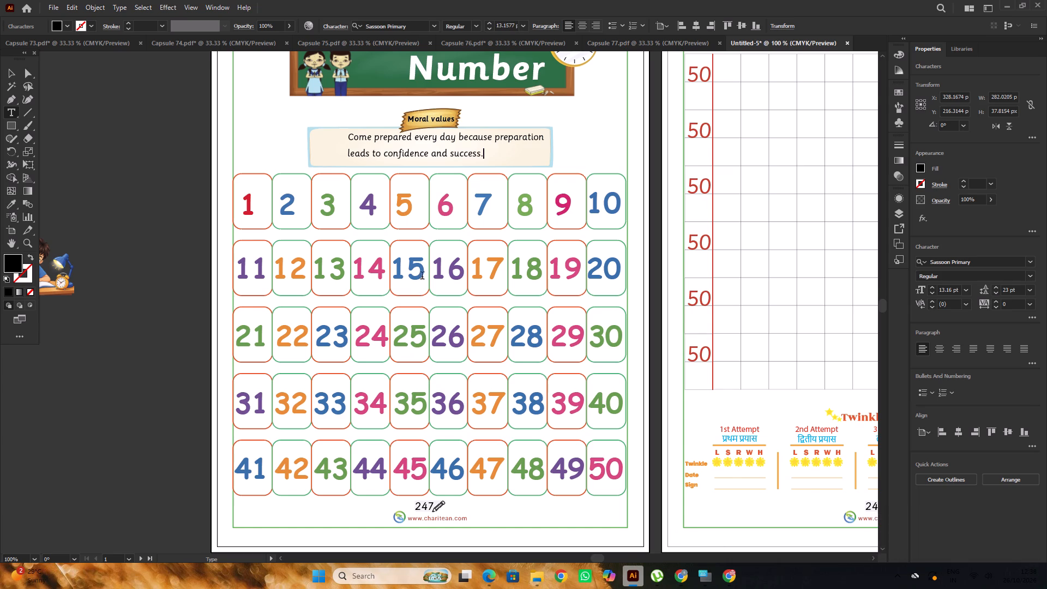
Centre the Moral values sentence horizontally on the page and set its line spacing to 18 pt.
{"action": "scroll", "coordinate": [472, 232], "scroll_direction": "up", "scroll_amount": 7}
{"action": "left_click", "coordinate": [11, 75]}
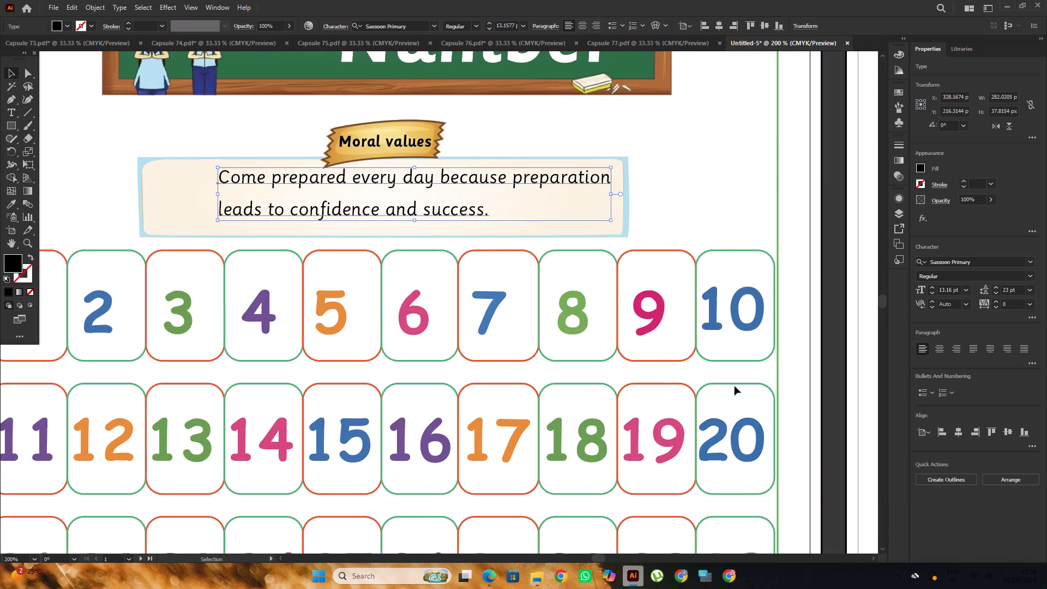
{"action": "left_click", "coordinate": [959, 433]}
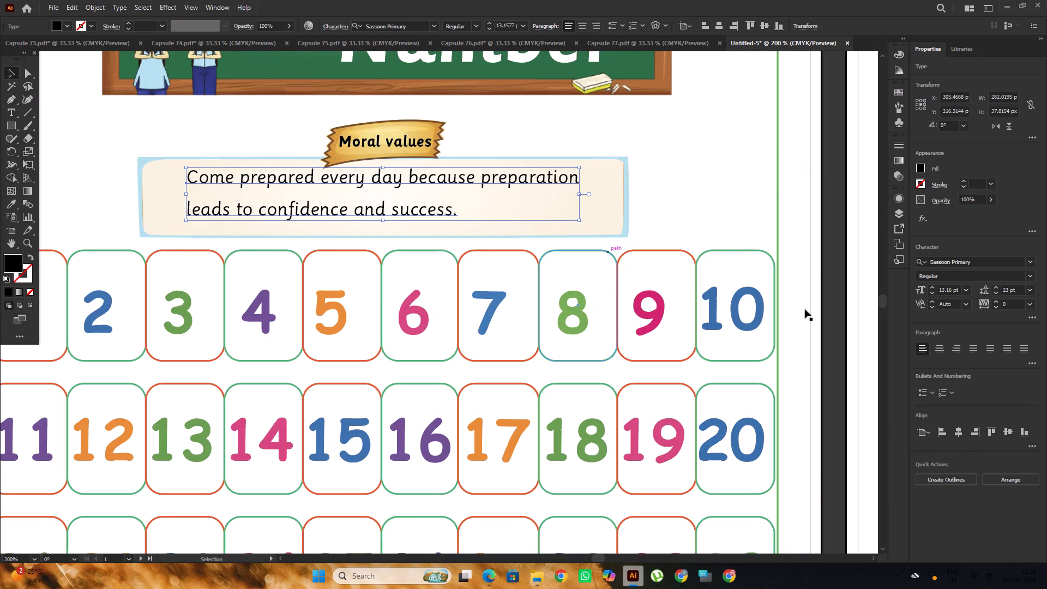
{"action": "double_click", "coordinate": [995, 286]}
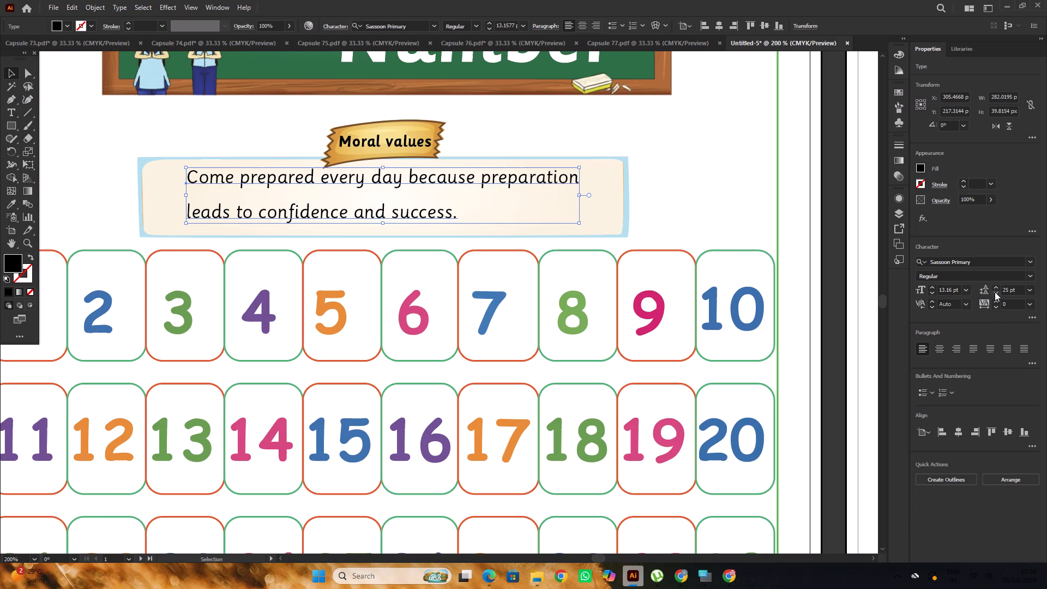
{"action": "triple_click", "coordinate": [995, 294]}
{"action": "triple_click", "coordinate": [995, 294]}
{"action": "left_click", "coordinate": [995, 294]}
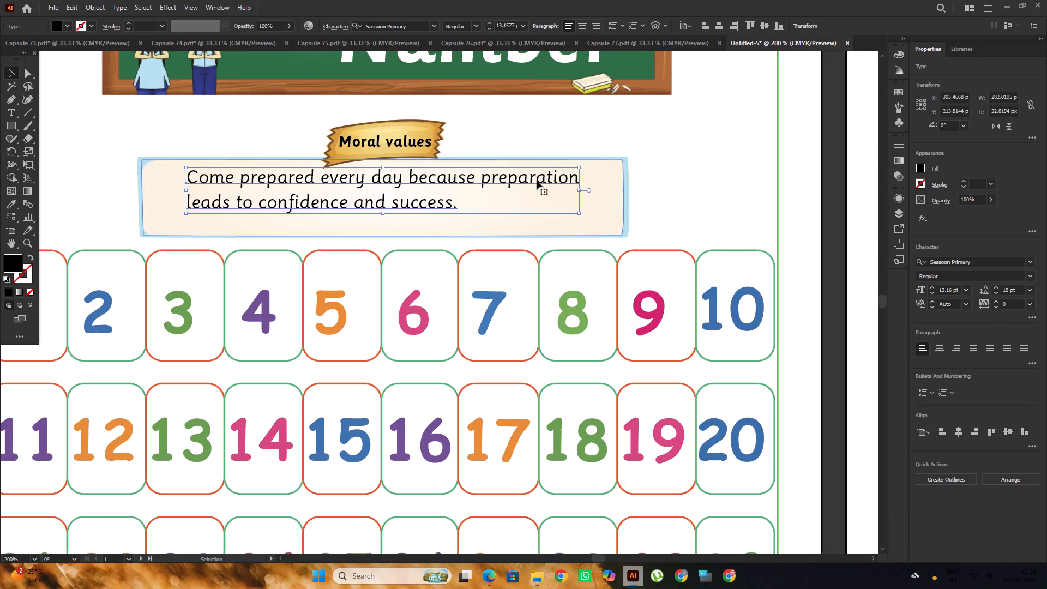
Centre-align the Moral values paragraph and reposition the sentence in the middle of its box.
{"action": "left_click_drag", "start_coordinate": [522, 177], "coordinate": [492, 190]}
{"action": "left_click", "coordinate": [941, 347]}
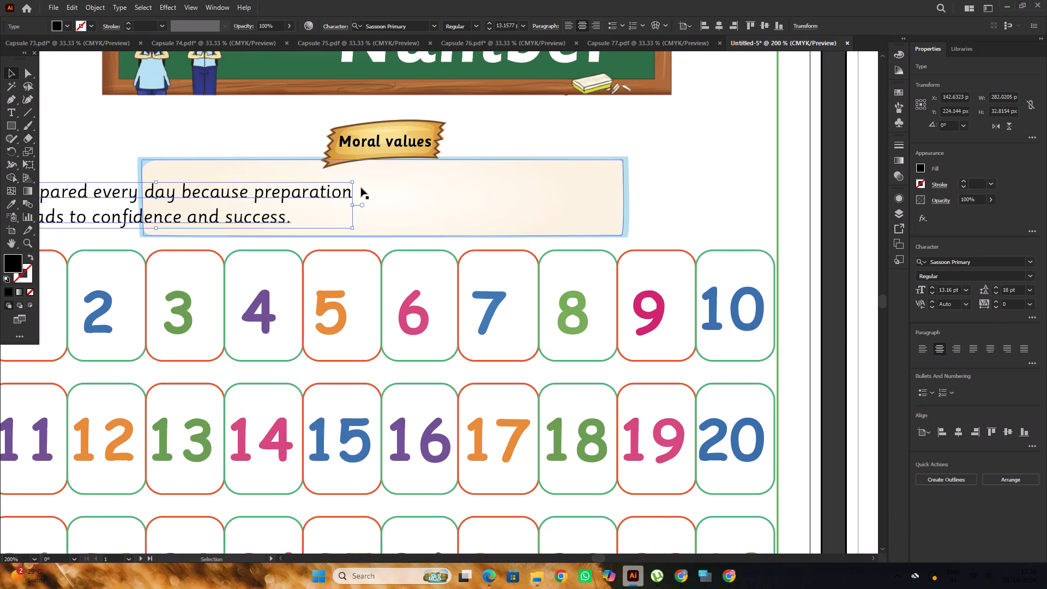
{"action": "left_click_drag", "start_coordinate": [326, 194], "coordinate": [541, 195]}
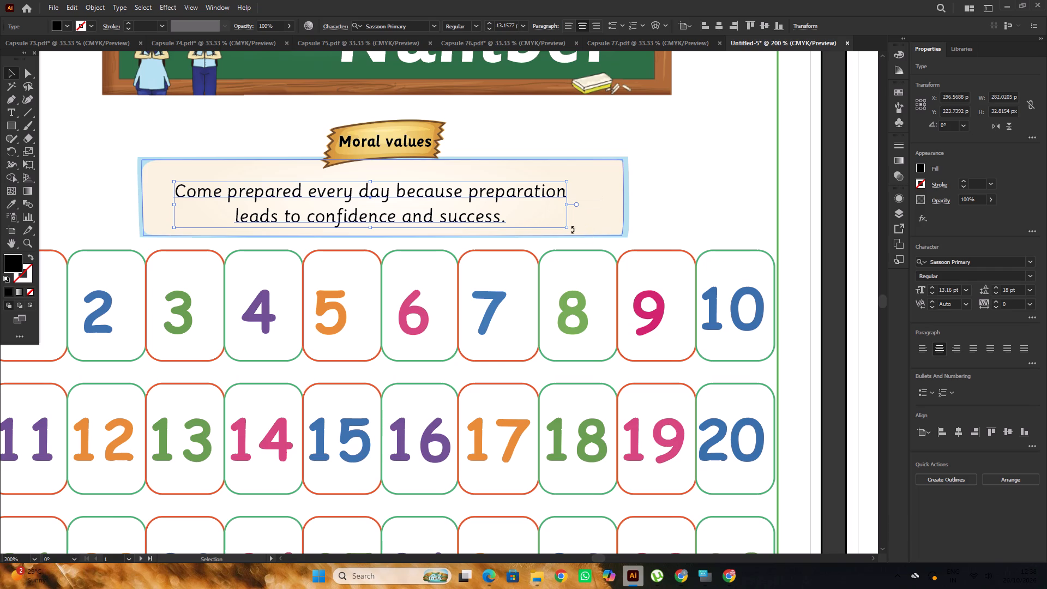
{"action": "left_click", "coordinate": [934, 286]}
{"action": "left_click_drag", "start_coordinate": [492, 220], "coordinate": [499, 220]}
{"action": "scroll", "coordinate": [550, 207], "scroll_direction": "down", "scroll_amount": 2, "text": "alt"}
{"action": "left_click", "coordinate": [136, 166]}
Delete the writing grid and all the red 50 numbers from the Assessment Time page.
{"action": "scroll", "coordinate": [134, 163], "scroll_direction": "down", "scroll_amount": 2, "text": "alt"}
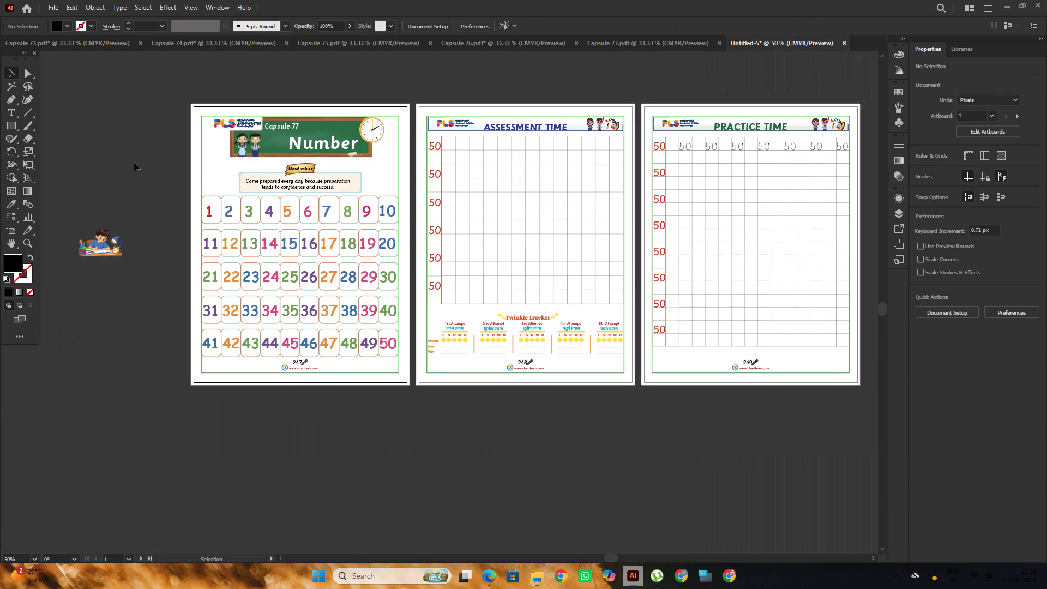
{"action": "scroll", "coordinate": [134, 163], "scroll_direction": "down", "scroll_amount": 1}
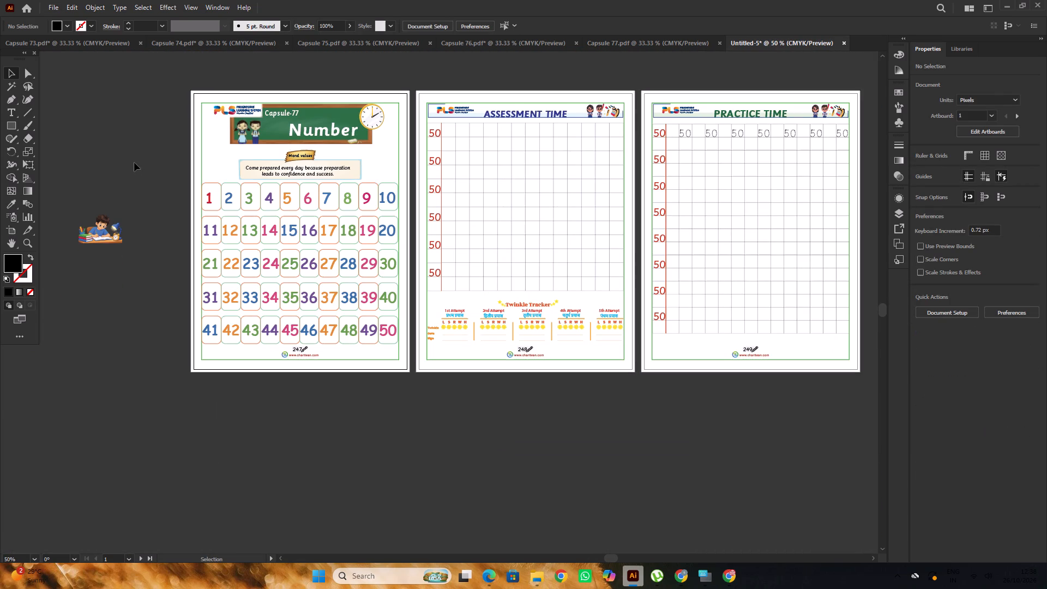
{"action": "scroll", "coordinate": [134, 163], "scroll_direction": "down", "scroll_amount": 2, "text": "alt"}
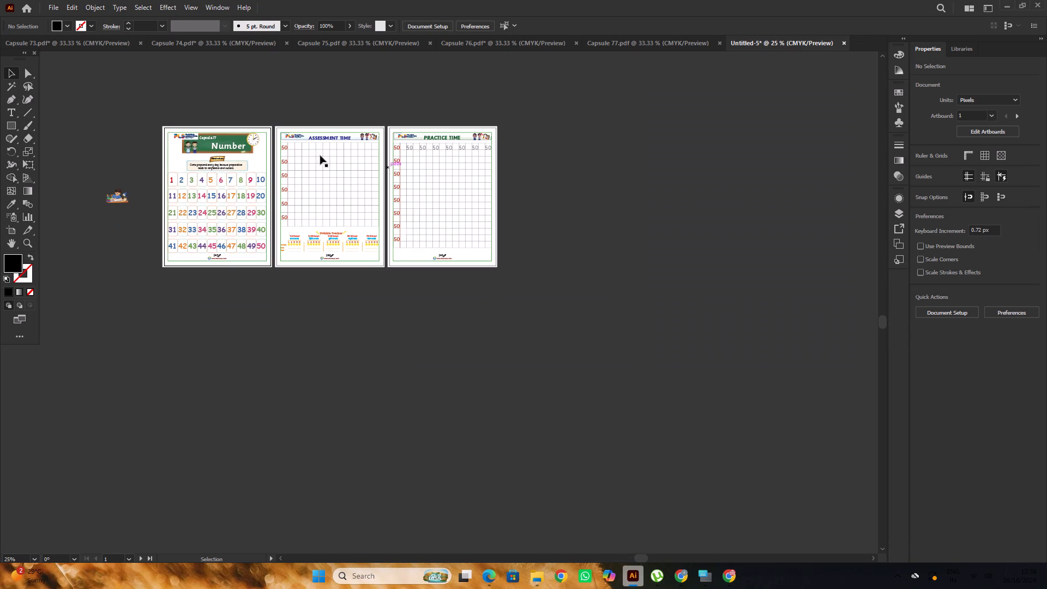
{"action": "scroll", "coordinate": [279, 144], "scroll_direction": "up", "scroll_amount": 3, "text": "alt"}
{"action": "left_click", "coordinate": [299, 138]}
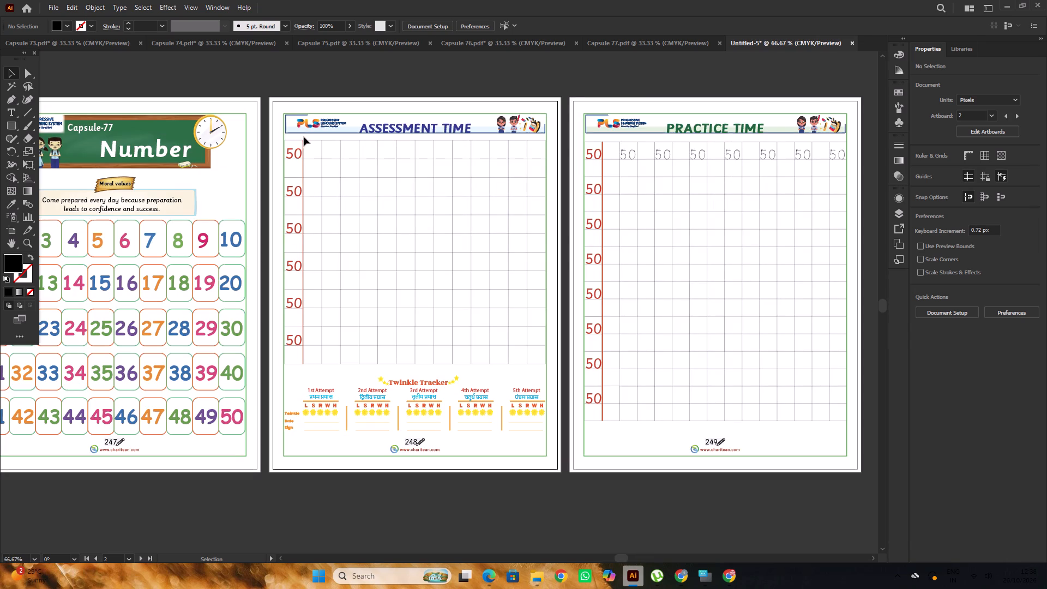
{"action": "left_click", "coordinate": [306, 136]}
{"action": "left_click_drag", "start_coordinate": [306, 136], "coordinate": [541, 362]}
{"action": "left_click_drag", "start_coordinate": [541, 362], "coordinate": [540, 362]}
{"action": "scroll", "coordinate": [510, 262], "scroll_direction": "down", "scroll_amount": 3}
{"action": "left_click", "coordinate": [509, 484]}
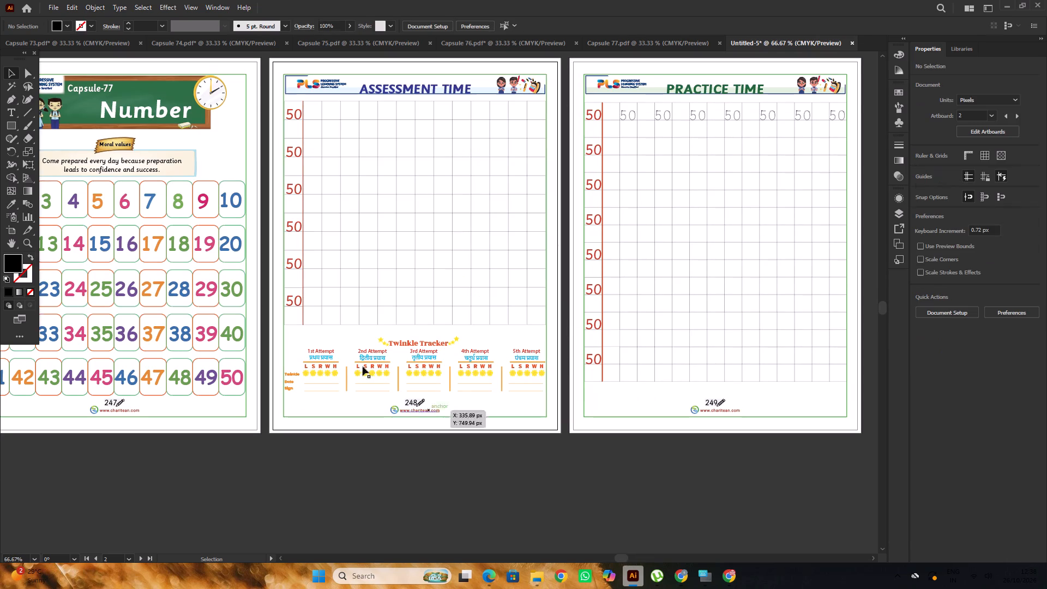
{"action": "left_click_drag", "start_coordinate": [301, 332], "coordinate": [340, 192]}
{"action": "key", "text": "Delete"}
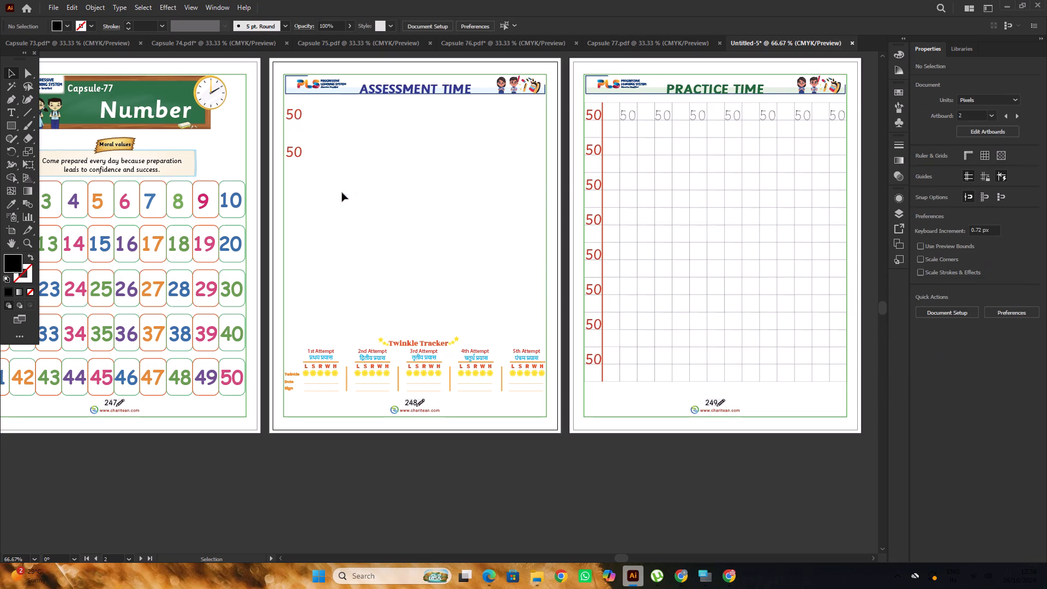
{"action": "left_click_drag", "start_coordinate": [314, 104], "coordinate": [295, 182]}
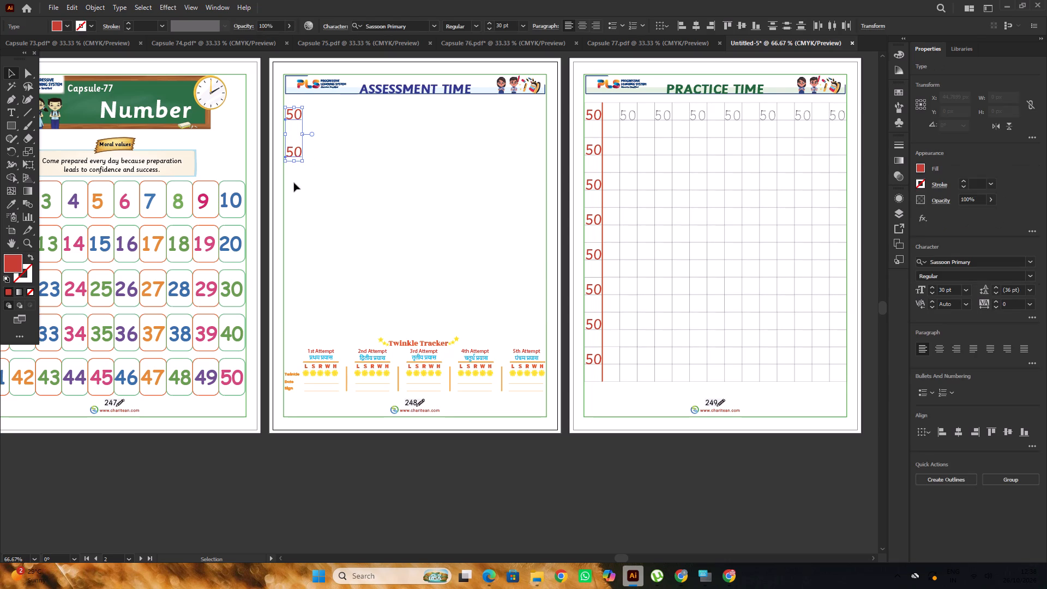
{"action": "key", "text": "Delete"}
Switch to Capsule 77.pdf and lock the background path behind its Assessment Time page's content.
{"action": "scroll", "coordinate": [317, 198], "scroll_direction": "up", "scroll_amount": 4}
{"action": "left_click", "coordinate": [624, 44]}
{"action": "scroll", "coordinate": [352, 192], "scroll_direction": "down", "scroll_amount": 2, "text": "alt"}
{"action": "left_click", "coordinate": [505, 305]}
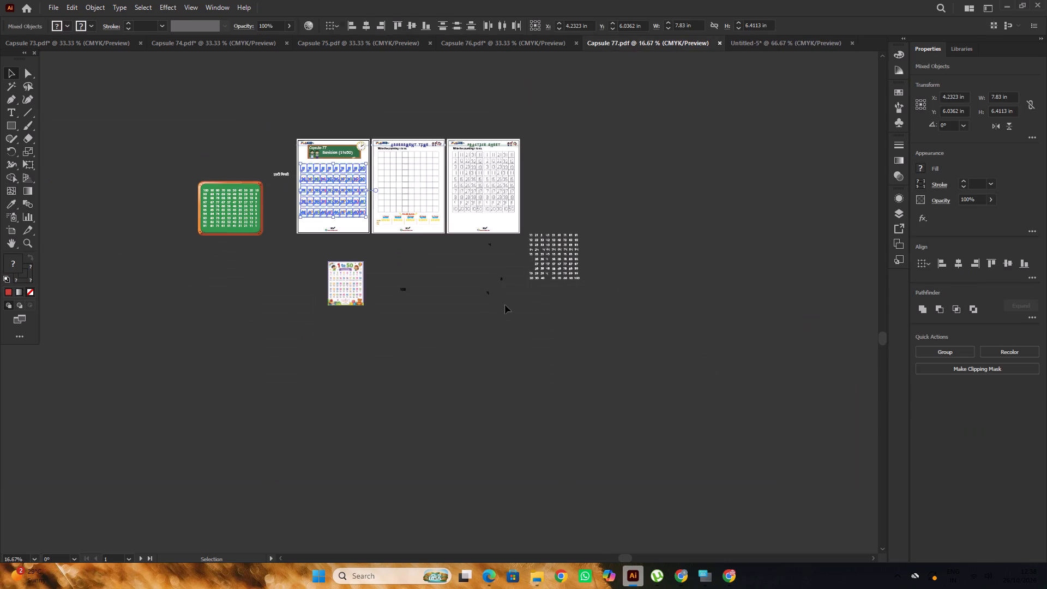
{"action": "scroll", "coordinate": [411, 175], "scroll_direction": "up", "scroll_amount": 6, "text": "alt"}
{"action": "left_click", "coordinate": [306, 132]}
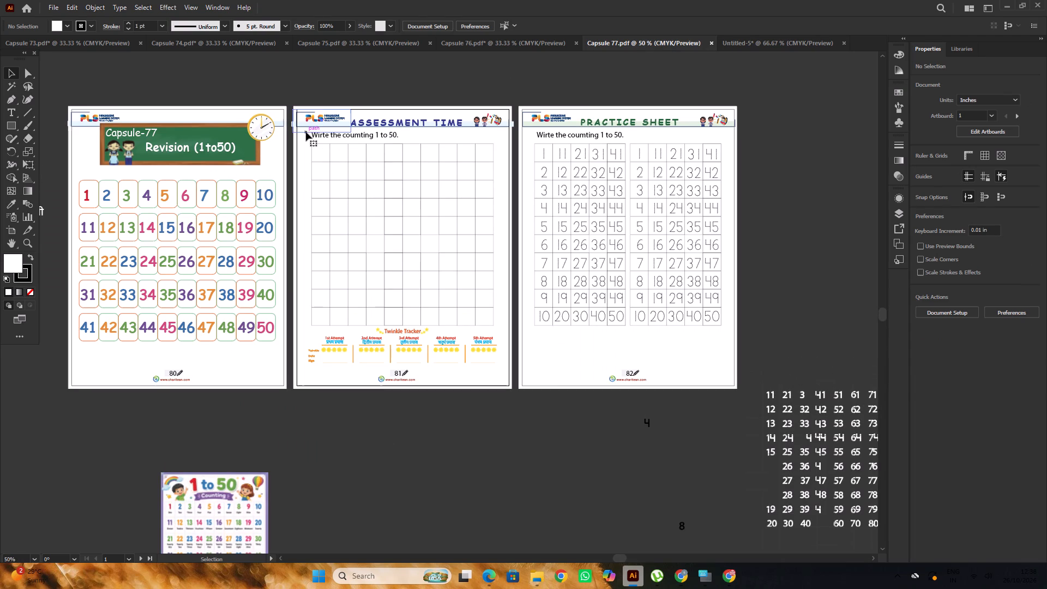
{"action": "key", "text": "ctrl+2"}
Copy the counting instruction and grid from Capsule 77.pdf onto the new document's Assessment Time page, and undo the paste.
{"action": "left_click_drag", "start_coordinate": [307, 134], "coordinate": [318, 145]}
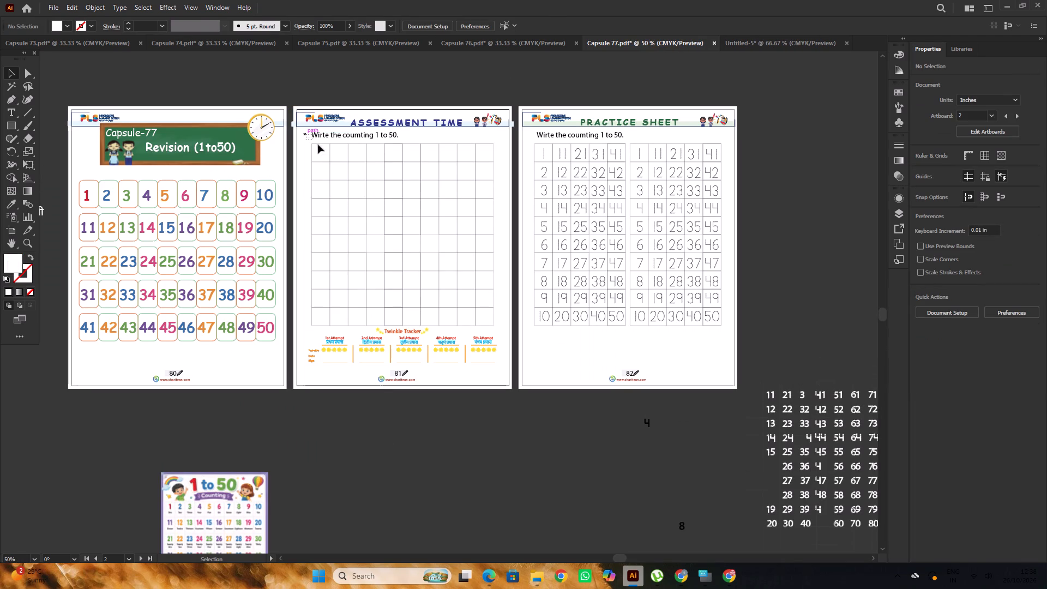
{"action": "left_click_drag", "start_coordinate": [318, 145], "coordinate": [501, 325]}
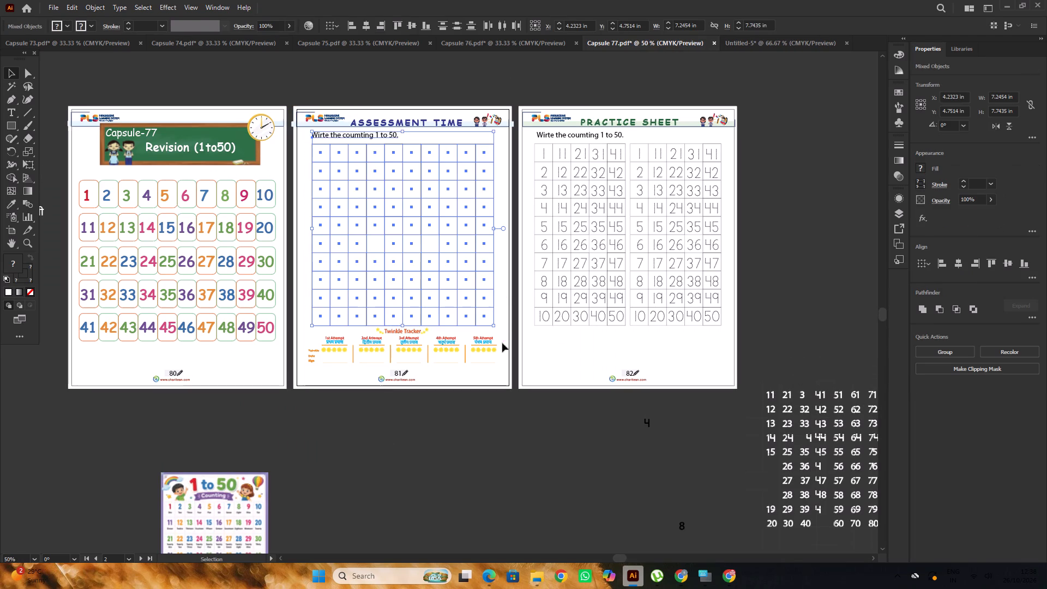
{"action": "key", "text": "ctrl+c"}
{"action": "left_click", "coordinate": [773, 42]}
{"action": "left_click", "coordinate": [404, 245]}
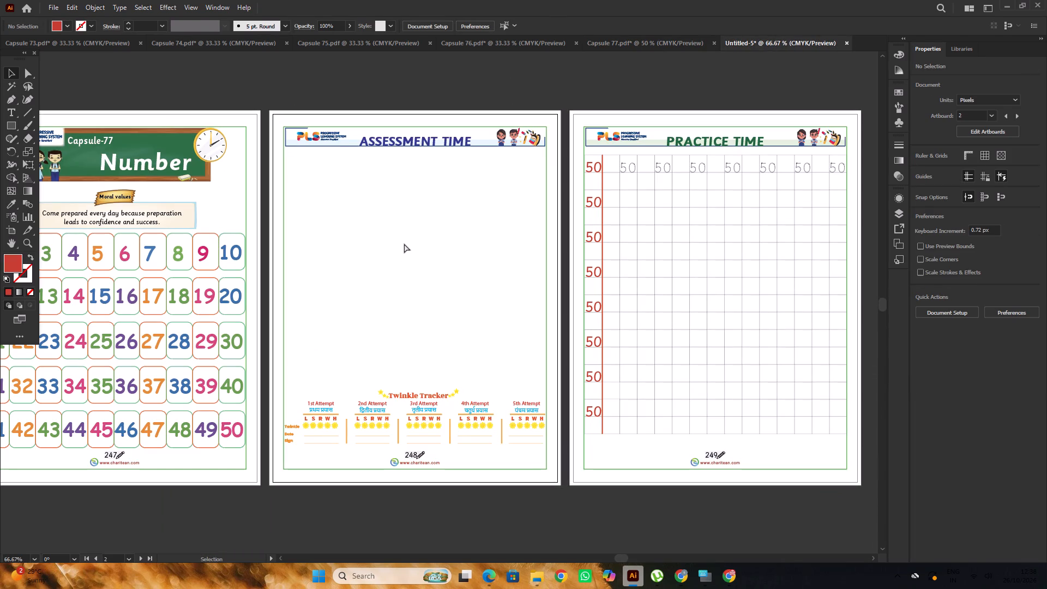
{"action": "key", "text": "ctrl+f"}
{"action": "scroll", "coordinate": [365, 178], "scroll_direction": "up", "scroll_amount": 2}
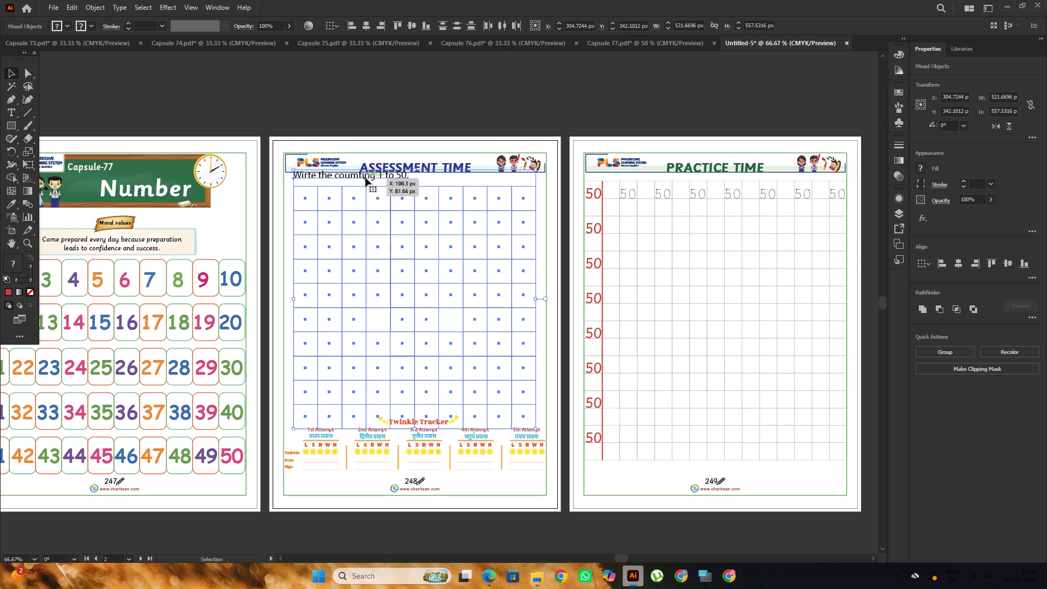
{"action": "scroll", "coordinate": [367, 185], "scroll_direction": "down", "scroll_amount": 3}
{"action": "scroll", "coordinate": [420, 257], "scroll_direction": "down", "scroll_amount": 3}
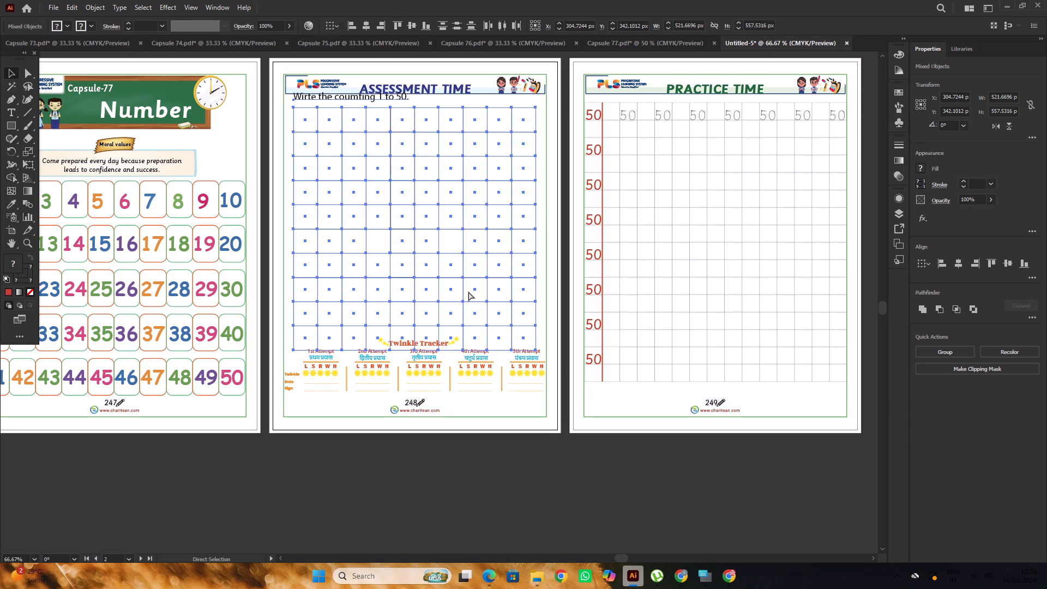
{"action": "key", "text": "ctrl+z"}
Copy only the 10 by 10 grid from Capsule 77.pdf's Assessment Time page and paste it in place on the new document's Assessment Time page.
{"action": "left_click", "coordinate": [660, 47]}
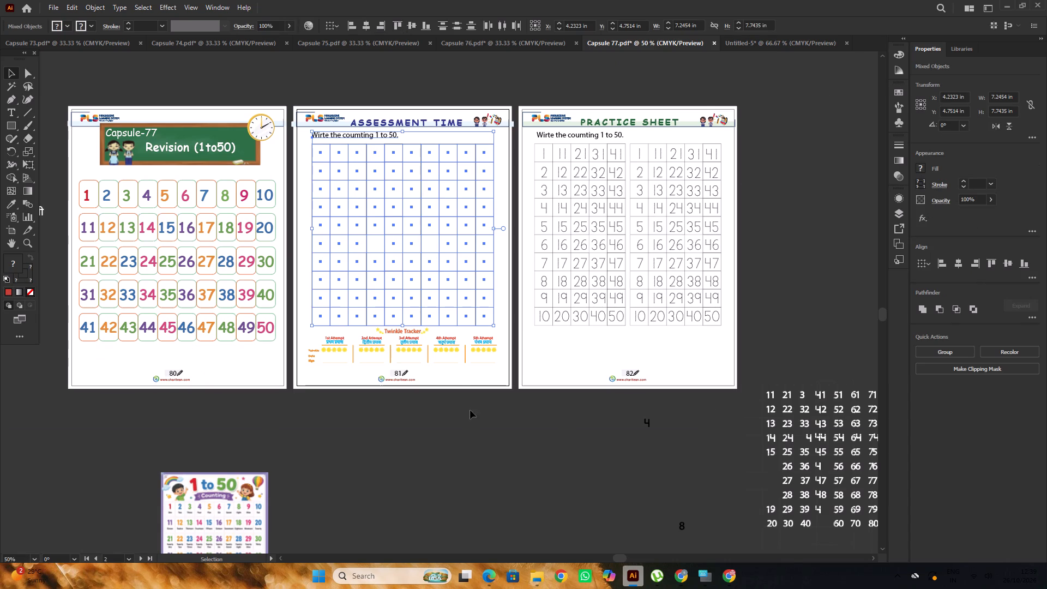
{"action": "left_click", "coordinate": [471, 423]}
{"action": "left_click_drag", "start_coordinate": [305, 145], "coordinate": [490, 323]}
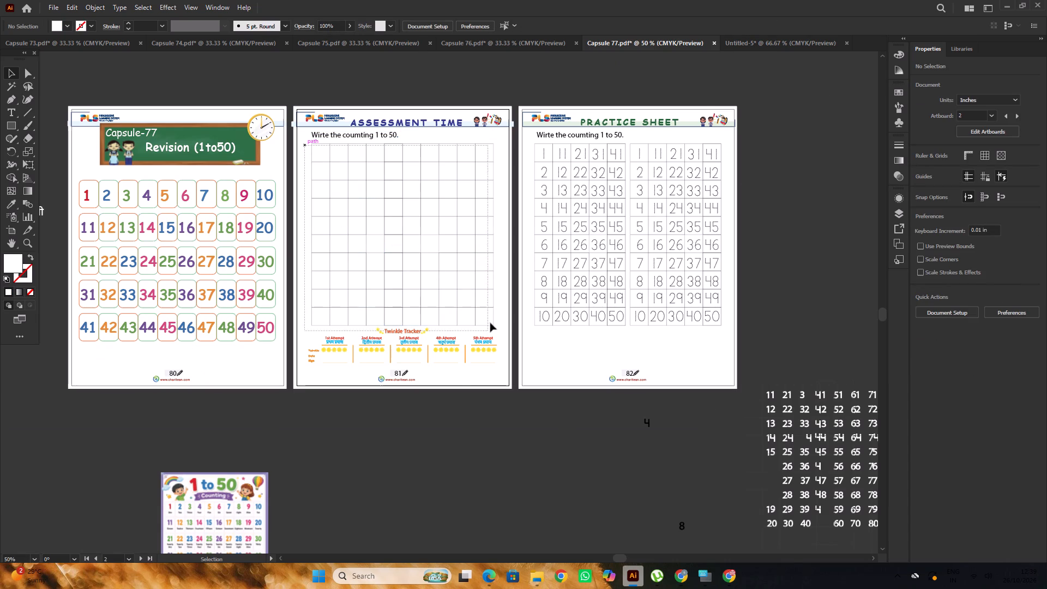
{"action": "left_click_drag", "start_coordinate": [490, 323], "coordinate": [495, 323]}
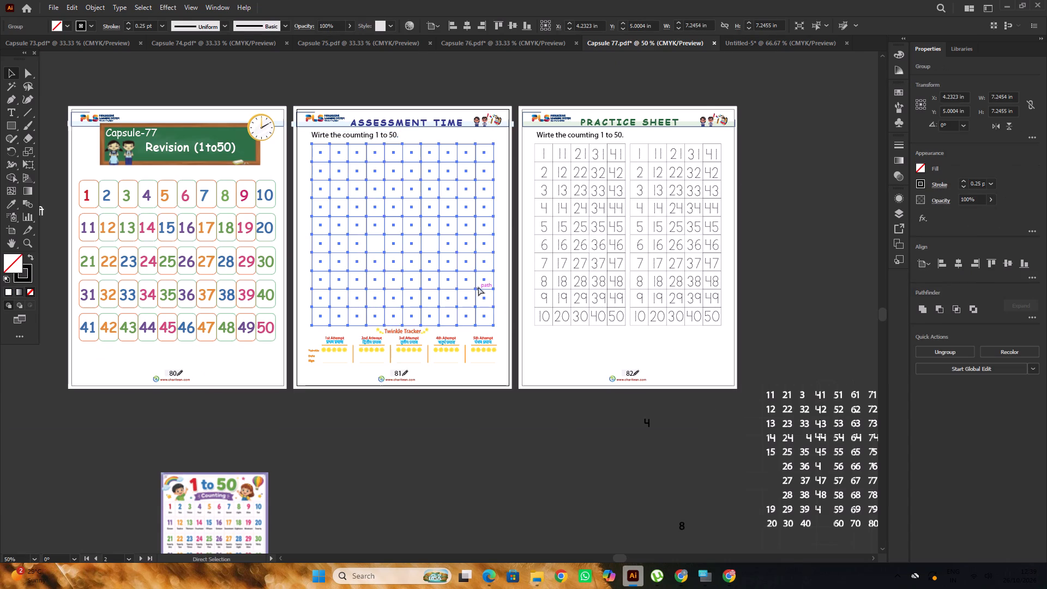
{"action": "key", "text": "ctrl+c"}
{"action": "left_click", "coordinate": [739, 44]}
{"action": "left_click", "coordinate": [422, 205]}
{"action": "key", "text": "ctrl+f"}
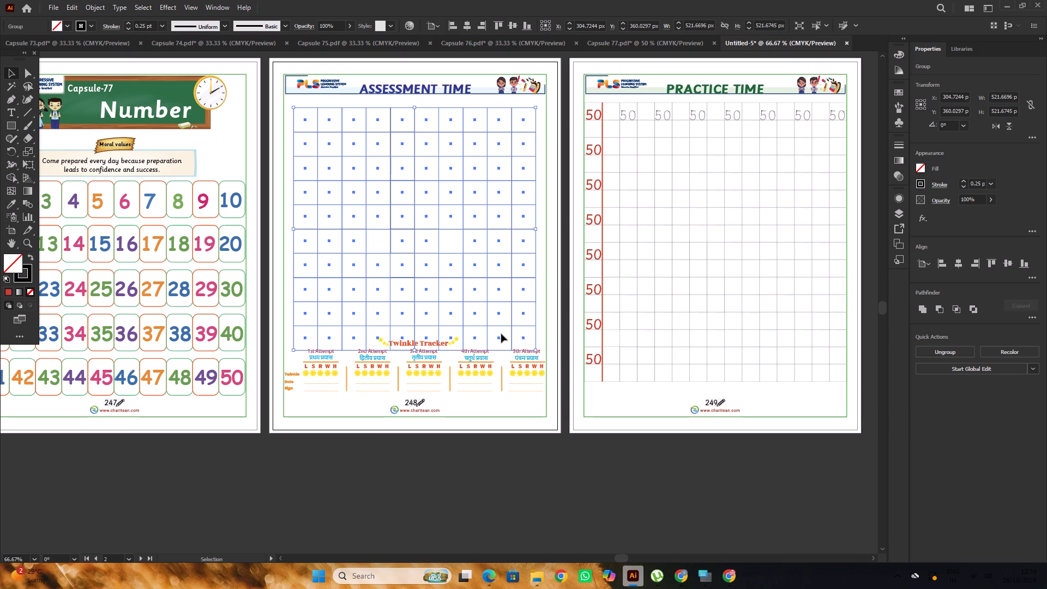
Scale the pasted grid down proportionally to about 487 px square so it clears the Twinkle Tracker.
{"action": "scroll", "coordinate": [482, 303], "scroll_direction": "down", "scroll_amount": 2}
{"action": "scroll", "coordinate": [483, 300], "scroll_direction": "up", "scroll_amount": 1, "text": "alt"}
{"action": "left_click_drag", "start_coordinate": [564, 334], "coordinate": [563, 330], "text": "shift"}
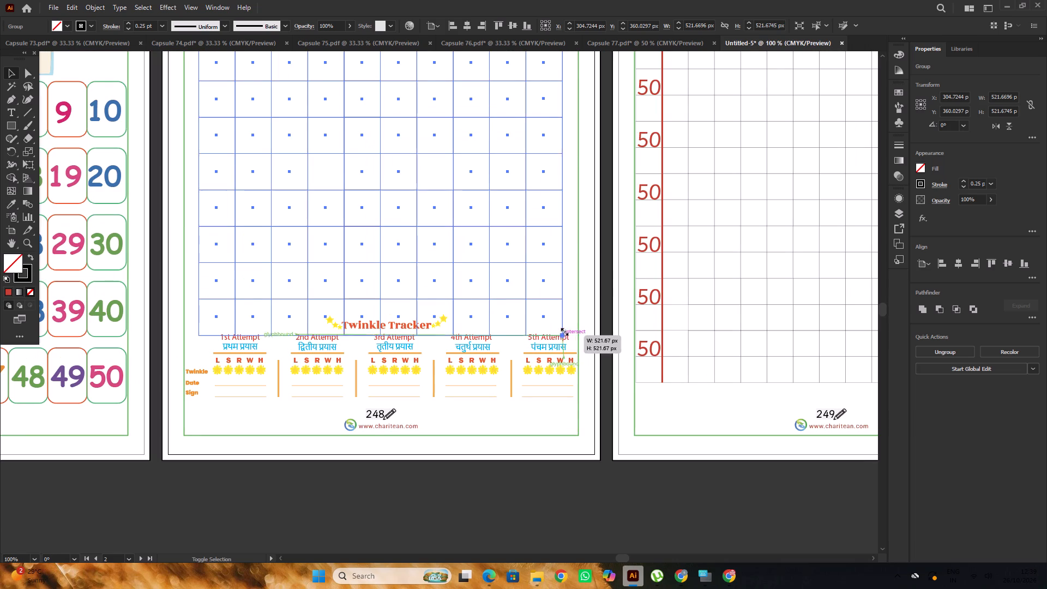
{"action": "left_click_drag", "start_coordinate": [563, 330], "coordinate": [560, 312], "text": "shift"}
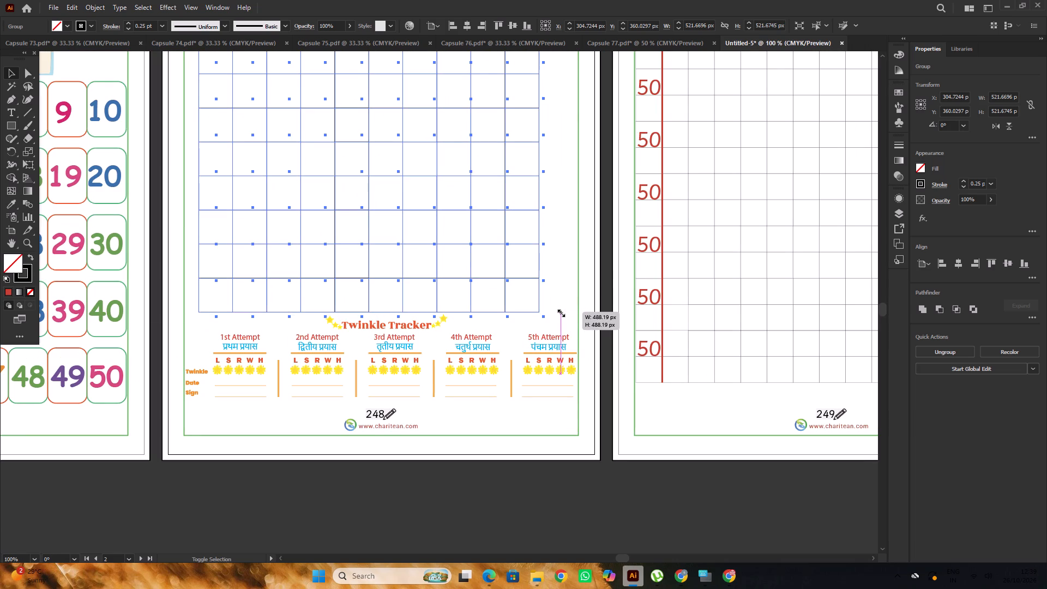
{"action": "left_click_drag", "start_coordinate": [560, 312], "coordinate": [560, 311], "text": "shift"}
{"action": "scroll", "coordinate": [399, 272], "scroll_direction": "down", "scroll_amount": 2, "text": "alt"}
{"action": "scroll", "coordinate": [406, 278], "scroll_direction": "up", "scroll_amount": 3}
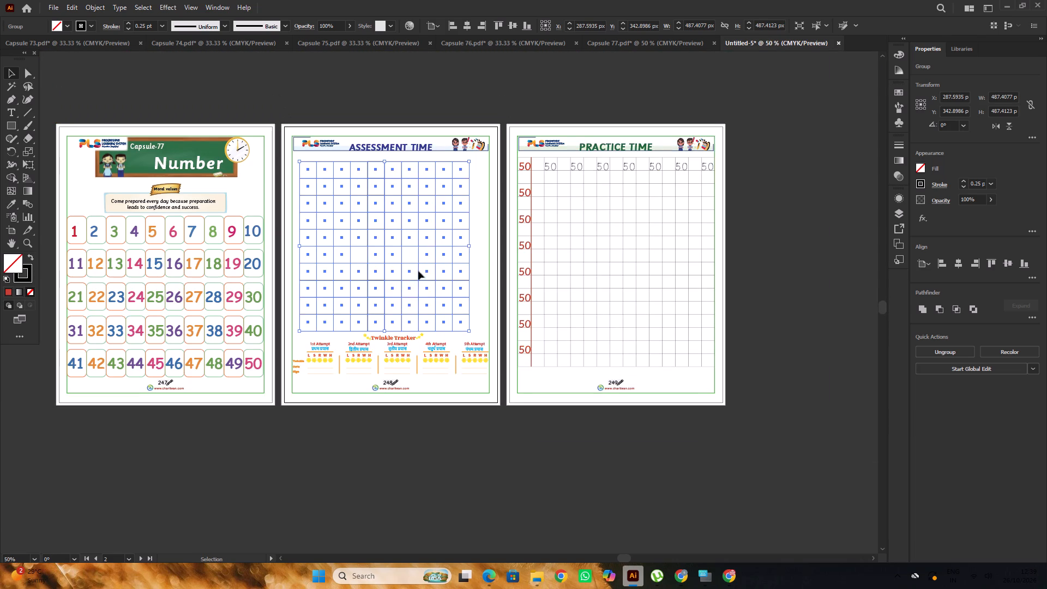
Stretch the Assessment Time grid outward on both sides to about 541.5 px wide, leaving its height as is.
{"action": "scroll", "coordinate": [470, 242], "scroll_direction": "up", "scroll_amount": 1, "text": "alt"}
{"action": "left_click_drag", "start_coordinate": [470, 247], "coordinate": [489, 249]}
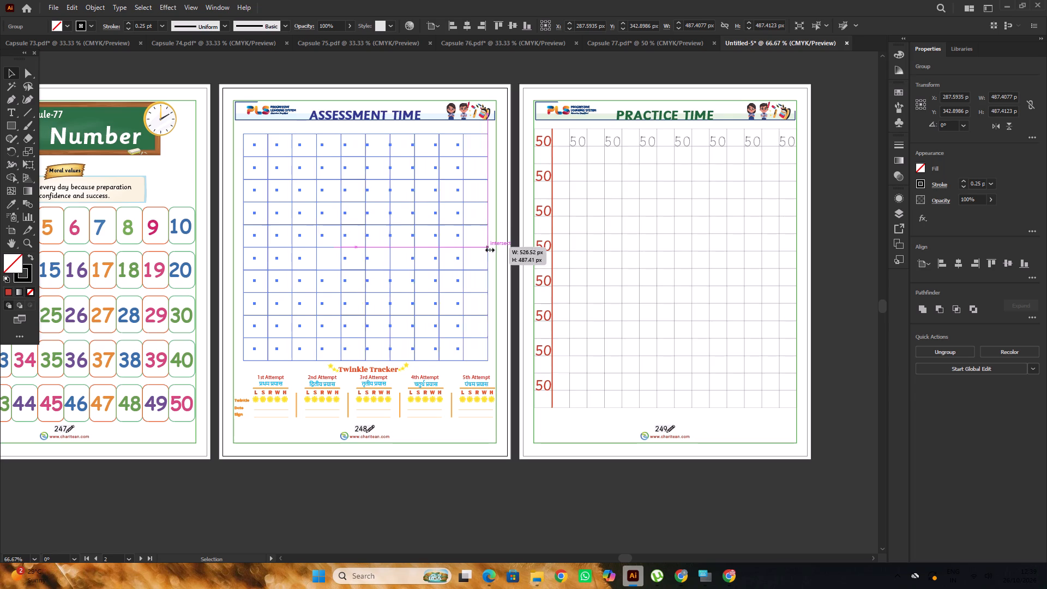
{"action": "left_click_drag", "start_coordinate": [489, 249], "coordinate": [491, 249]}
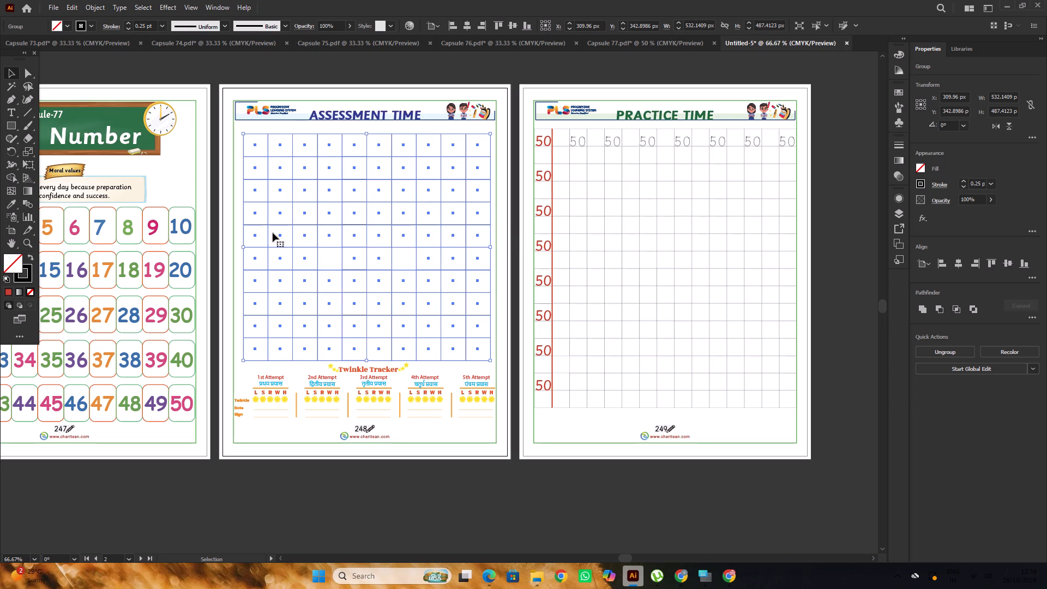
{"action": "left_click", "coordinate": [242, 245]}
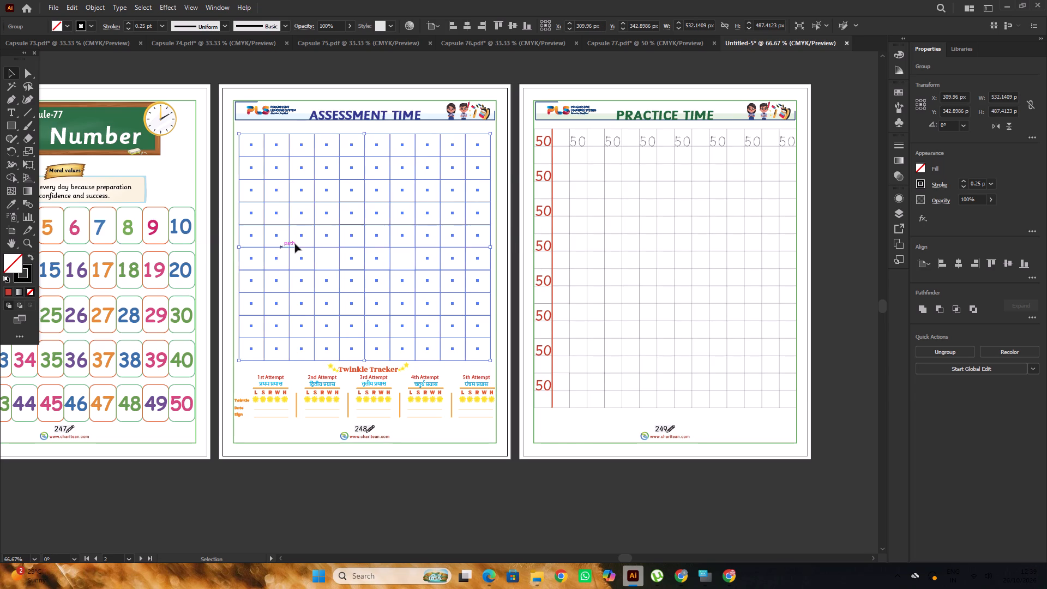
Center the widened grid horizontally on the Assessment Time artboard.
{"action": "scroll", "coordinate": [296, 243], "scroll_direction": "down", "scroll_amount": 1, "text": "alt"}
{"action": "left_click", "coordinate": [392, 414]}
{"action": "scroll", "coordinate": [361, 369], "scroll_direction": "up", "scroll_amount": 2, "text": "alt"}
{"action": "scroll", "coordinate": [352, 363], "scroll_direction": "up", "scroll_amount": 8}
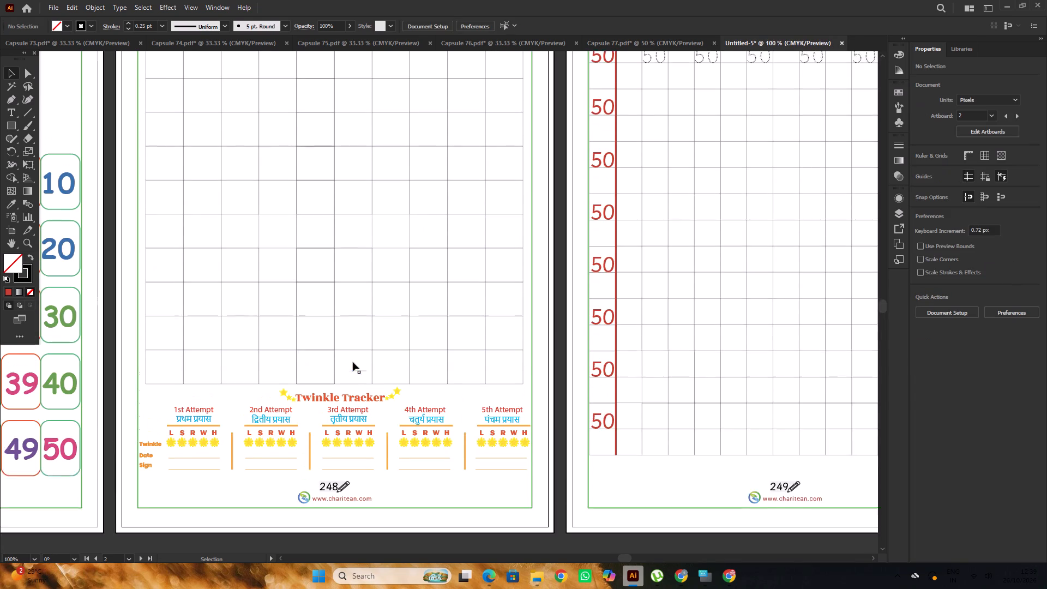
{"action": "left_click", "coordinate": [447, 306]}
{"action": "scroll", "coordinate": [447, 306], "scroll_direction": "down", "scroll_amount": 2, "text": "alt"}
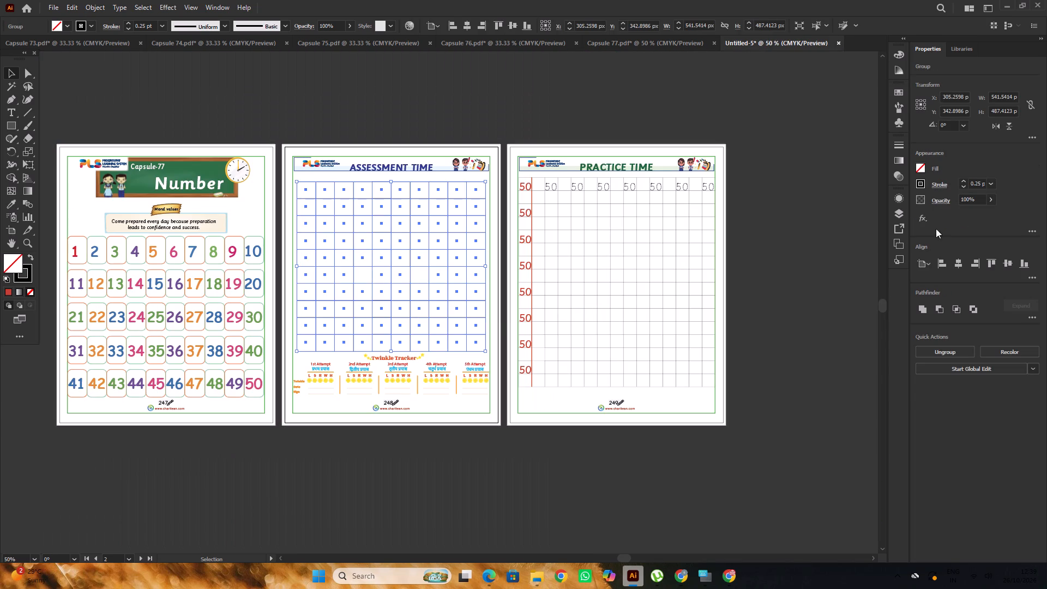
{"action": "left_click", "coordinate": [960, 263]}
{"action": "left_click", "coordinate": [455, 472]}
Copy only the counting instruction text from Capsule 77.pdf's Assessment Time page and paste it in place on the new document's Assessment Time page.
{"action": "scroll", "coordinate": [411, 333], "scroll_direction": "up", "scroll_amount": 1, "text": "alt"}
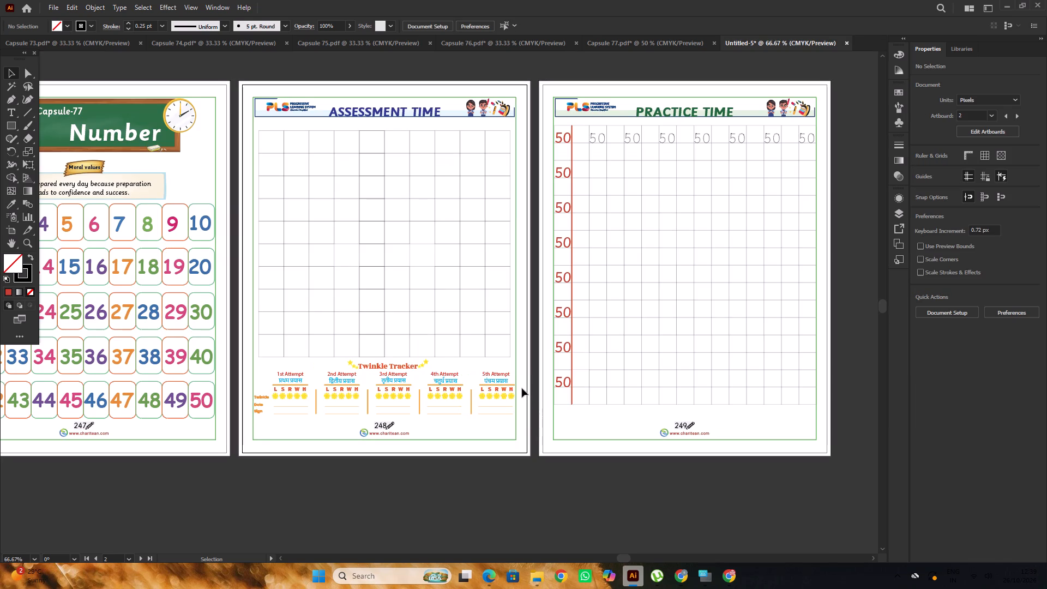
{"action": "scroll", "coordinate": [514, 381], "scroll_direction": "up", "scroll_amount": 3, "text": "alt"}
{"action": "scroll", "coordinate": [525, 359], "scroll_direction": "down", "scroll_amount": 3, "text": "alt"}
{"action": "scroll", "coordinate": [525, 358], "scroll_direction": "up", "scroll_amount": 2}
{"action": "scroll", "coordinate": [525, 357], "scroll_direction": "down", "scroll_amount": 1, "text": "alt"}
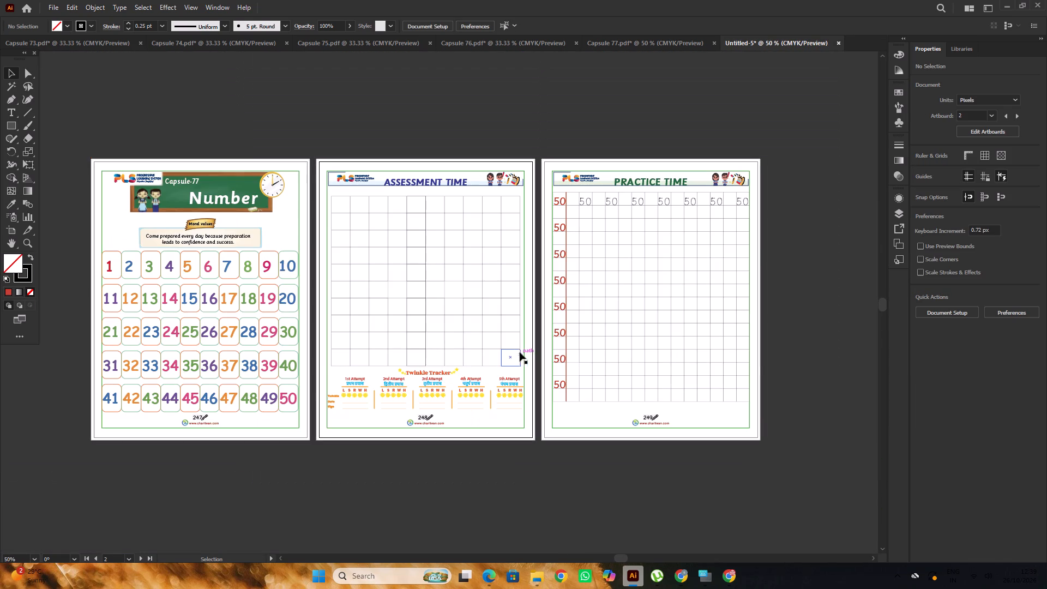
{"action": "scroll", "coordinate": [455, 249], "scroll_direction": "up", "scroll_amount": 1, "text": "alt"}
{"action": "scroll", "coordinate": [460, 245], "scroll_direction": "up", "scroll_amount": 4}
{"action": "left_click", "coordinate": [673, 41]}
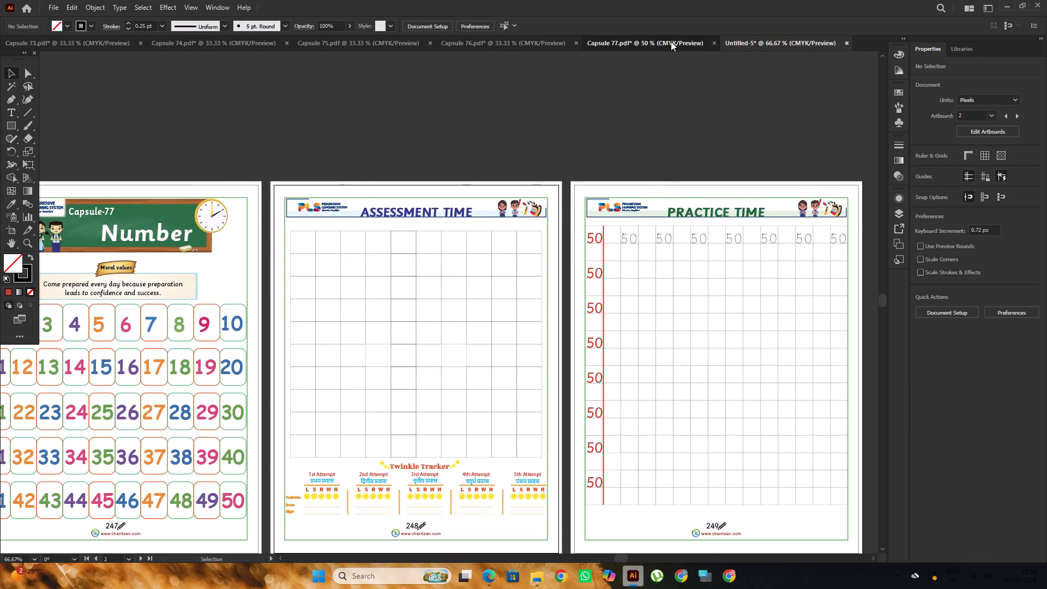
{"action": "left_click", "coordinate": [446, 93]}
{"action": "left_click", "coordinate": [356, 136]}
{"action": "key", "text": "ctrl+c"}
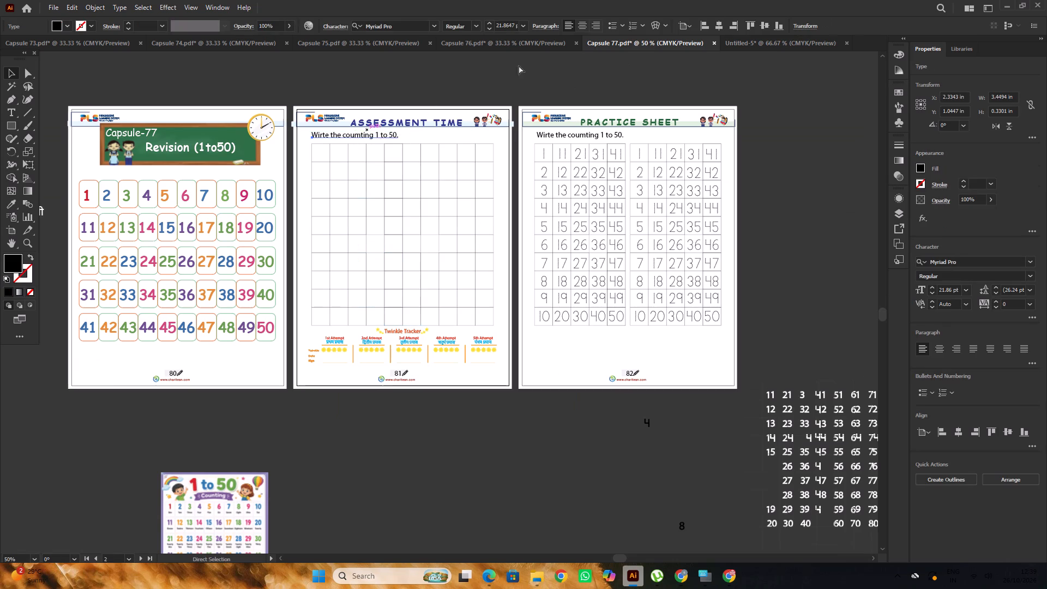
{"action": "left_click", "coordinate": [749, 42]}
{"action": "scroll", "coordinate": [435, 161], "scroll_direction": "up", "scroll_amount": 2, "text": "alt"}
{"action": "key", "text": "ctrl+f"}
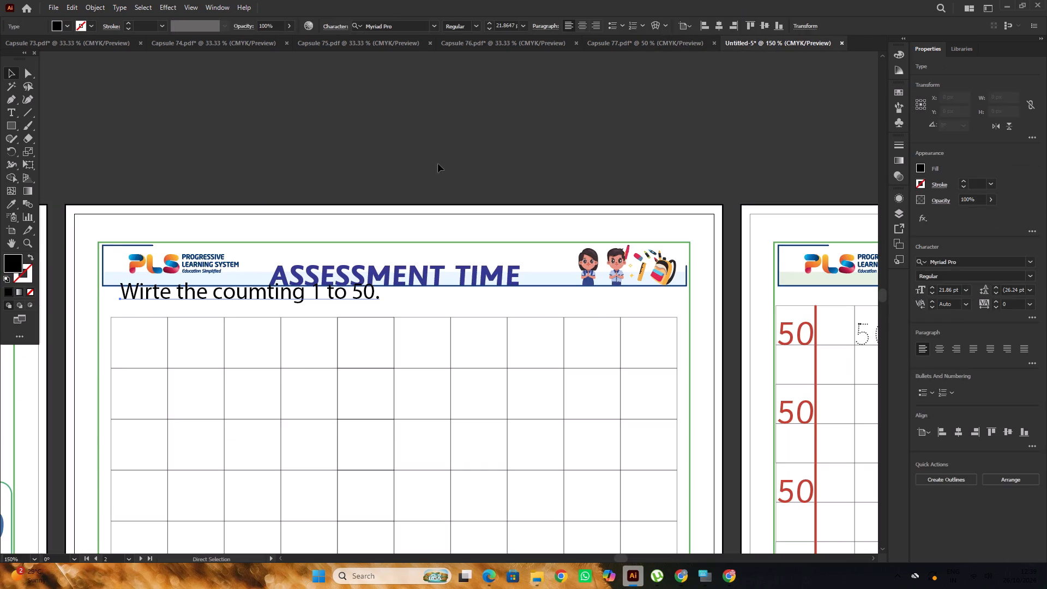
Correct the misspelt "coumting" to "counting" in the pasted instruction text.
{"action": "left_click", "coordinate": [448, 147]}
{"action": "scroll", "coordinate": [449, 145], "scroll_direction": "down", "scroll_amount": 5}
{"action": "left_click", "coordinate": [271, 226]}
{"action": "scroll", "coordinate": [446, 208], "scroll_direction": "down", "scroll_amount": 2, "text": "alt"}
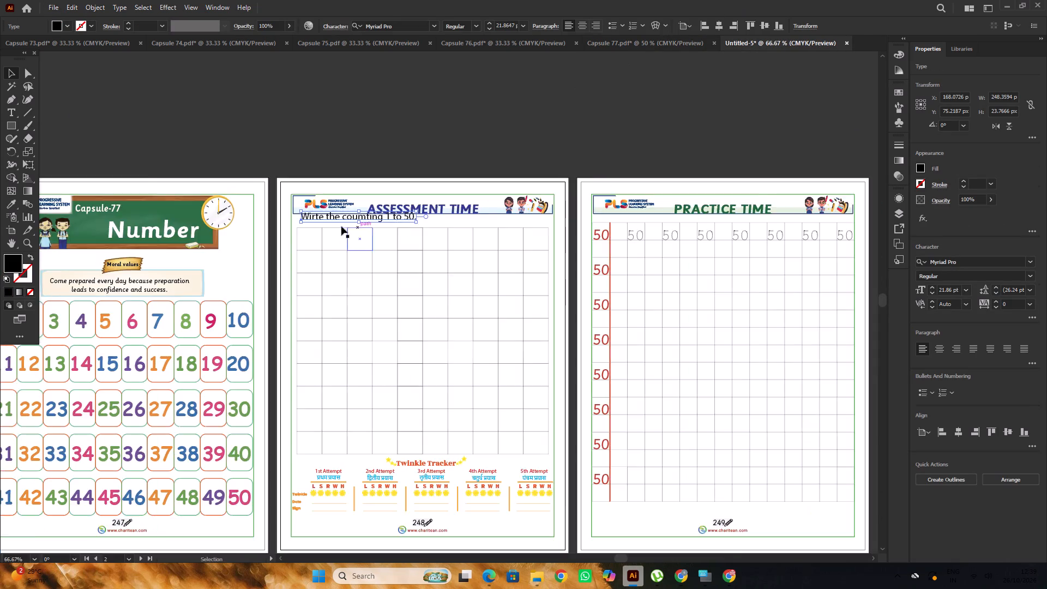
{"action": "scroll", "coordinate": [341, 226], "scroll_direction": "up", "scroll_amount": 2, "text": "alt"}
{"action": "double_click", "coordinate": [390, 209]}
{"action": "left_click_drag", "start_coordinate": [394, 207], "coordinate": [384, 219]}
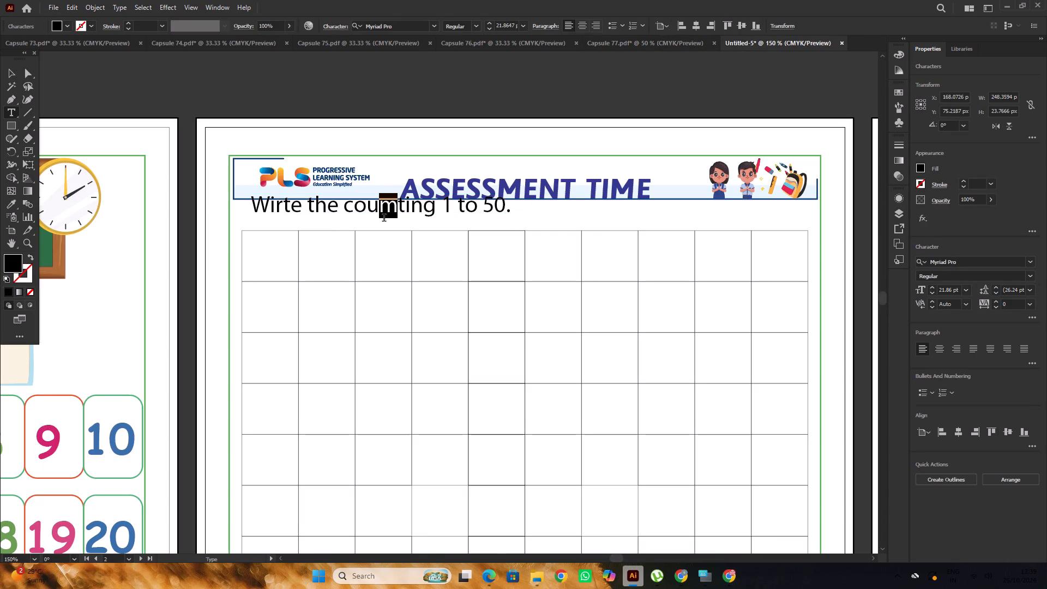
{"action": "key", "text": "m"}
{"action": "key", "text": "BackSpace"}
{"action": "key", "text": "n"}
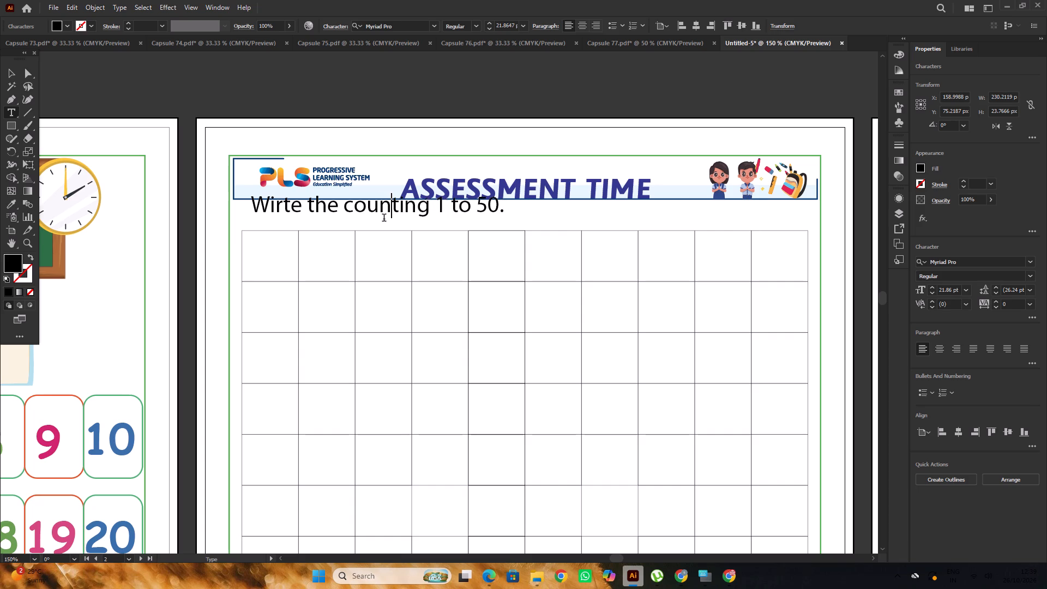
{"action": "left_click", "coordinate": [10, 74]}
Move the instruction text about 9 px left and 9 px down so it sits between the header and the grid.
{"action": "scroll", "coordinate": [347, 143], "scroll_direction": "down", "scroll_amount": 4}
{"action": "scroll", "coordinate": [375, 173], "scroll_direction": "up", "scroll_amount": 1, "text": "alt"}
{"action": "left_click_drag", "start_coordinate": [379, 157], "coordinate": [369, 168]}
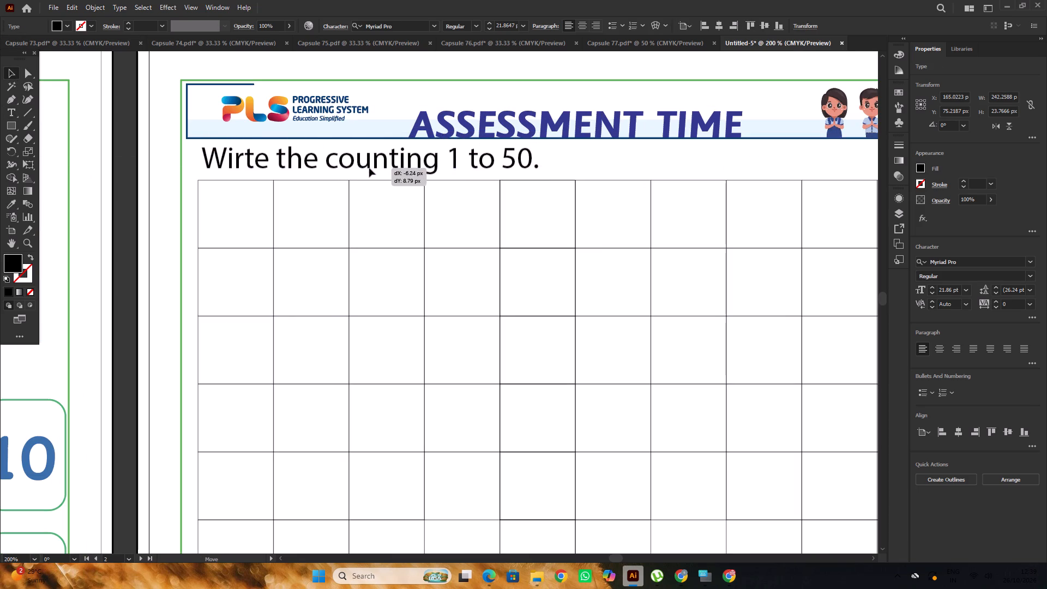
{"action": "left_click_drag", "start_coordinate": [369, 168], "coordinate": [364, 168]}
{"action": "scroll", "coordinate": [363, 166], "scroll_direction": "down", "scroll_amount": 4, "text": "alt"}
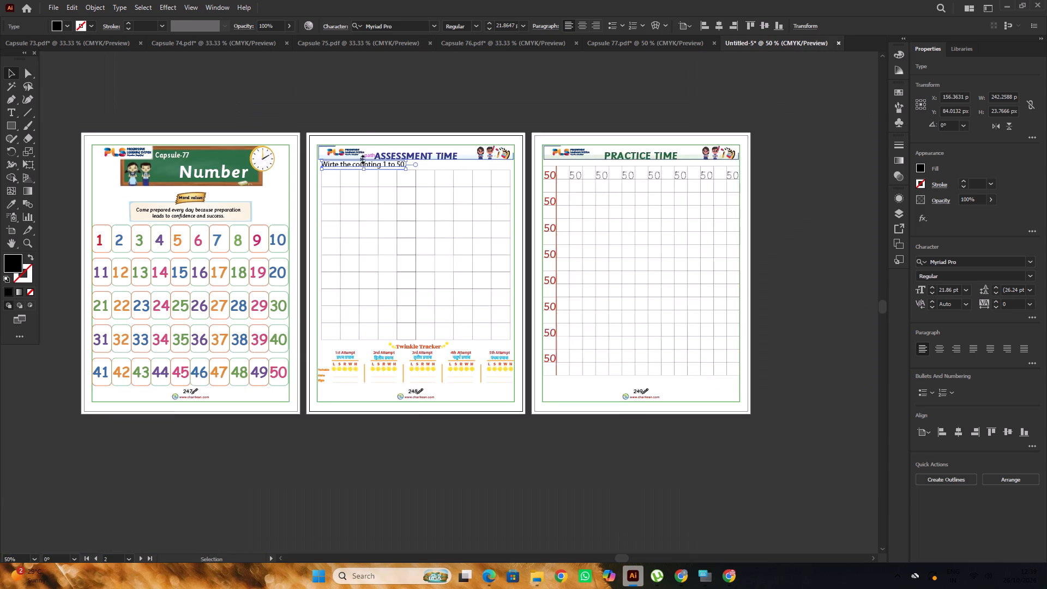
{"action": "scroll", "coordinate": [362, 158], "scroll_direction": "up", "scroll_amount": 2}
{"action": "left_click", "coordinate": [370, 141]}
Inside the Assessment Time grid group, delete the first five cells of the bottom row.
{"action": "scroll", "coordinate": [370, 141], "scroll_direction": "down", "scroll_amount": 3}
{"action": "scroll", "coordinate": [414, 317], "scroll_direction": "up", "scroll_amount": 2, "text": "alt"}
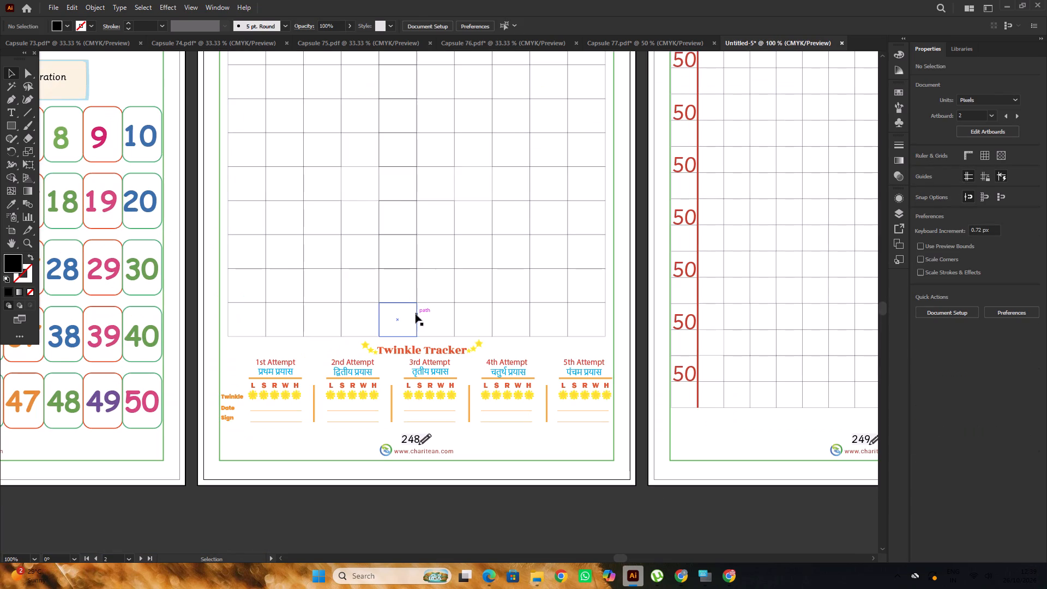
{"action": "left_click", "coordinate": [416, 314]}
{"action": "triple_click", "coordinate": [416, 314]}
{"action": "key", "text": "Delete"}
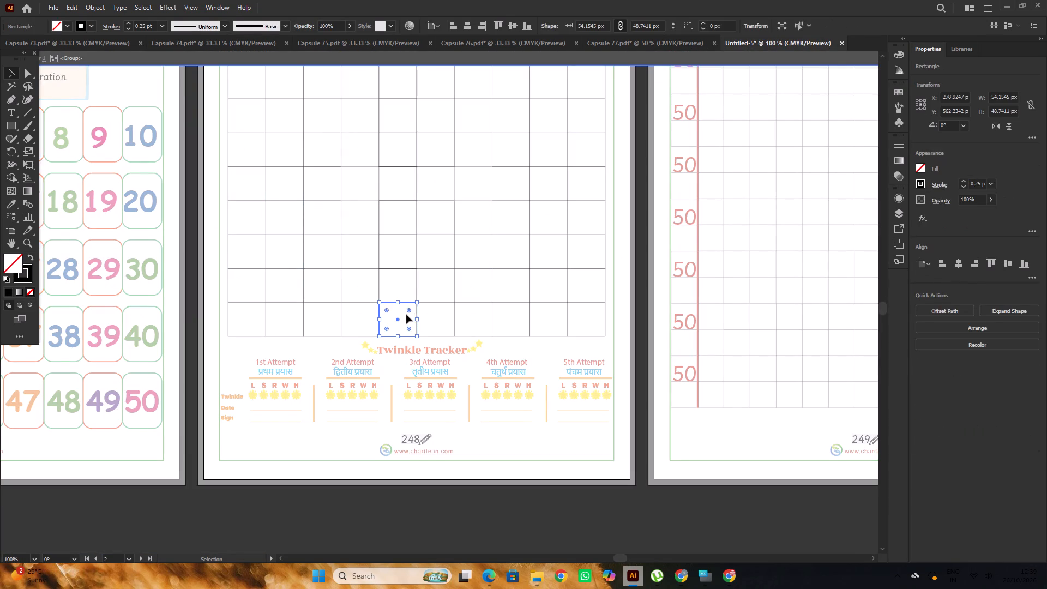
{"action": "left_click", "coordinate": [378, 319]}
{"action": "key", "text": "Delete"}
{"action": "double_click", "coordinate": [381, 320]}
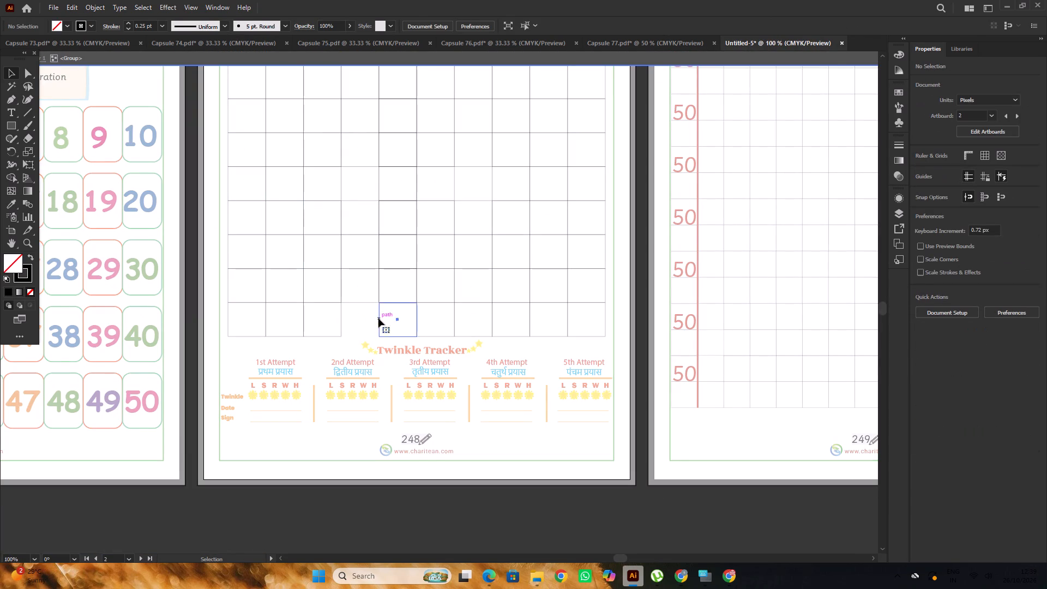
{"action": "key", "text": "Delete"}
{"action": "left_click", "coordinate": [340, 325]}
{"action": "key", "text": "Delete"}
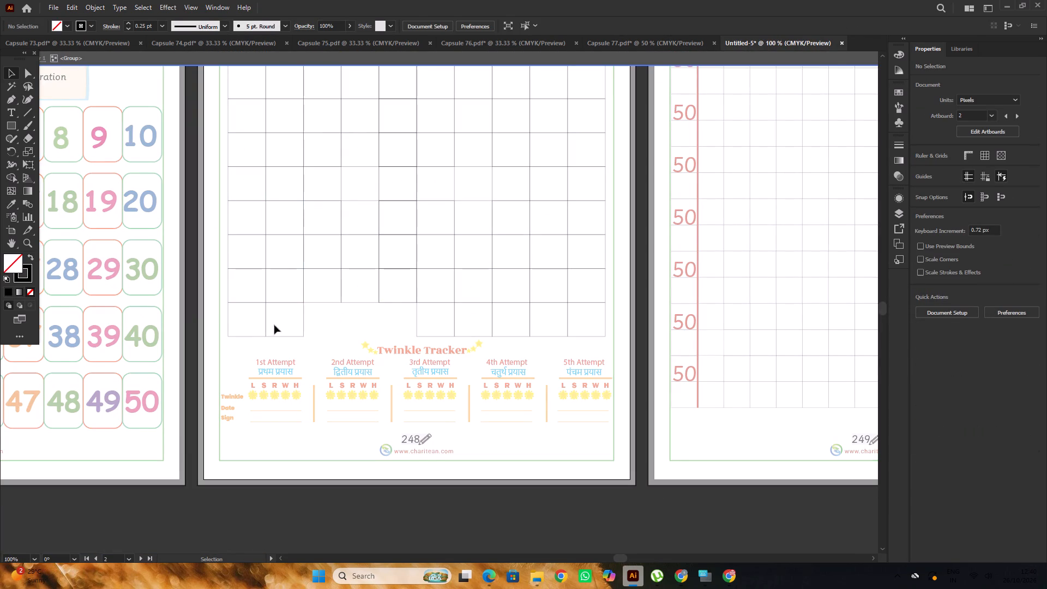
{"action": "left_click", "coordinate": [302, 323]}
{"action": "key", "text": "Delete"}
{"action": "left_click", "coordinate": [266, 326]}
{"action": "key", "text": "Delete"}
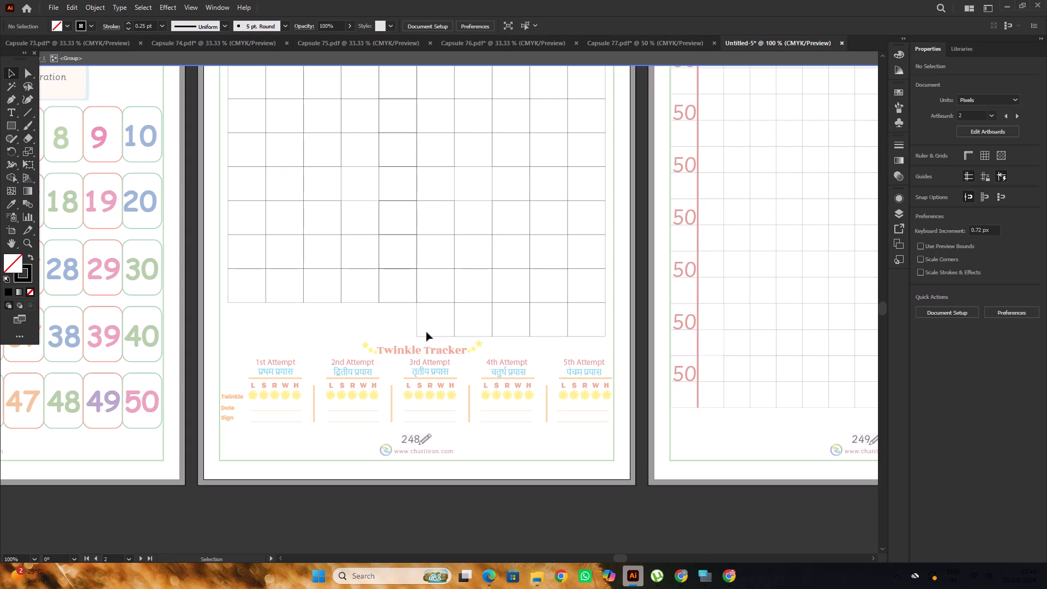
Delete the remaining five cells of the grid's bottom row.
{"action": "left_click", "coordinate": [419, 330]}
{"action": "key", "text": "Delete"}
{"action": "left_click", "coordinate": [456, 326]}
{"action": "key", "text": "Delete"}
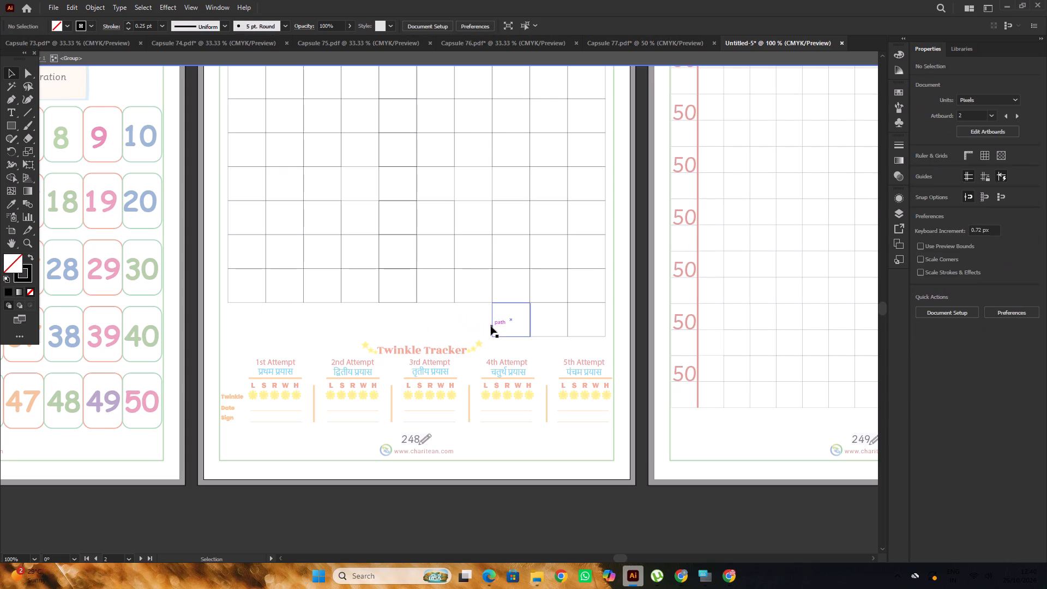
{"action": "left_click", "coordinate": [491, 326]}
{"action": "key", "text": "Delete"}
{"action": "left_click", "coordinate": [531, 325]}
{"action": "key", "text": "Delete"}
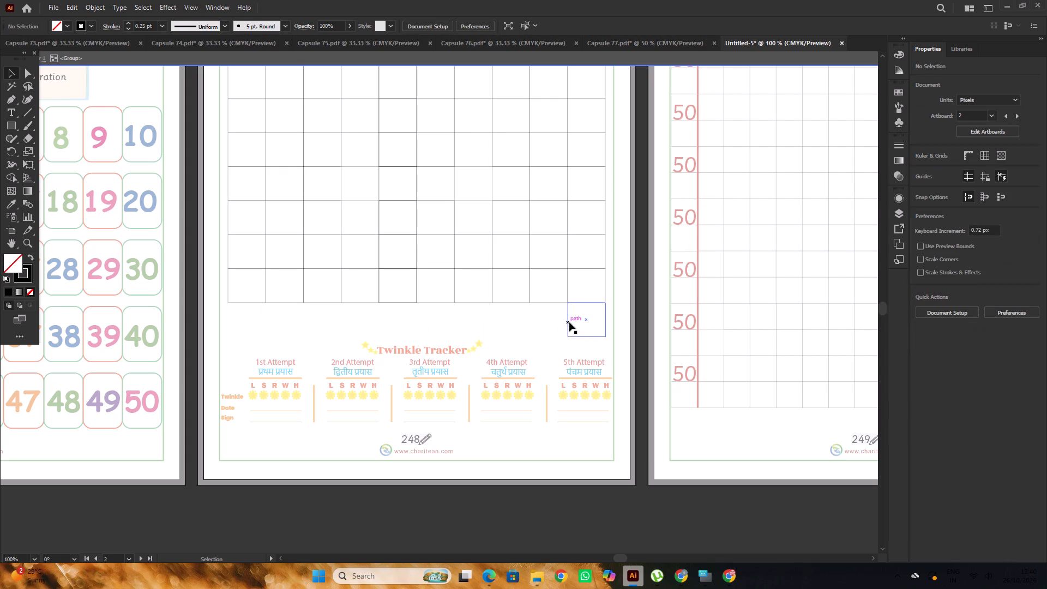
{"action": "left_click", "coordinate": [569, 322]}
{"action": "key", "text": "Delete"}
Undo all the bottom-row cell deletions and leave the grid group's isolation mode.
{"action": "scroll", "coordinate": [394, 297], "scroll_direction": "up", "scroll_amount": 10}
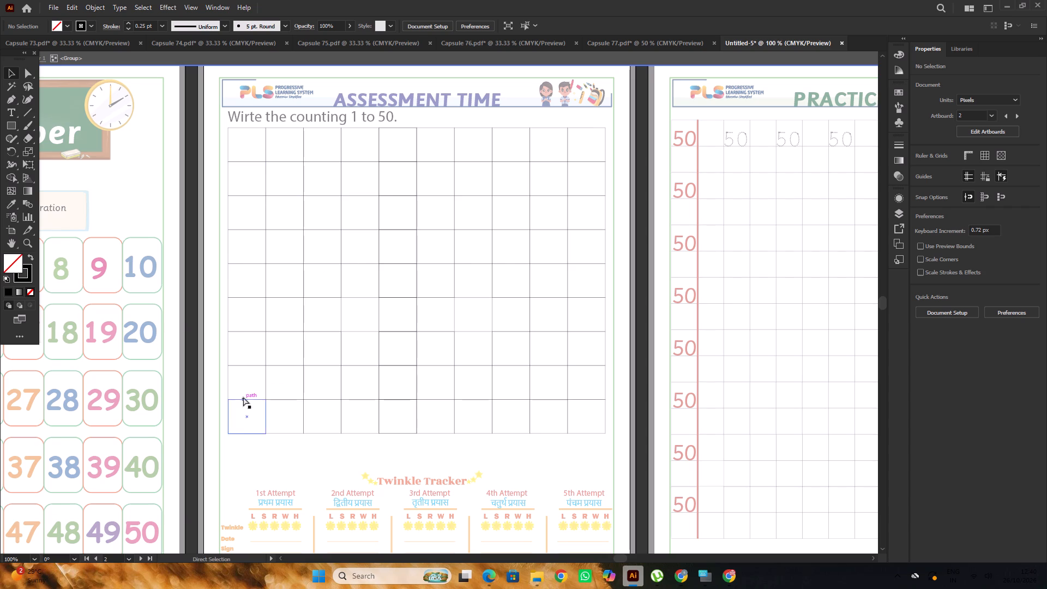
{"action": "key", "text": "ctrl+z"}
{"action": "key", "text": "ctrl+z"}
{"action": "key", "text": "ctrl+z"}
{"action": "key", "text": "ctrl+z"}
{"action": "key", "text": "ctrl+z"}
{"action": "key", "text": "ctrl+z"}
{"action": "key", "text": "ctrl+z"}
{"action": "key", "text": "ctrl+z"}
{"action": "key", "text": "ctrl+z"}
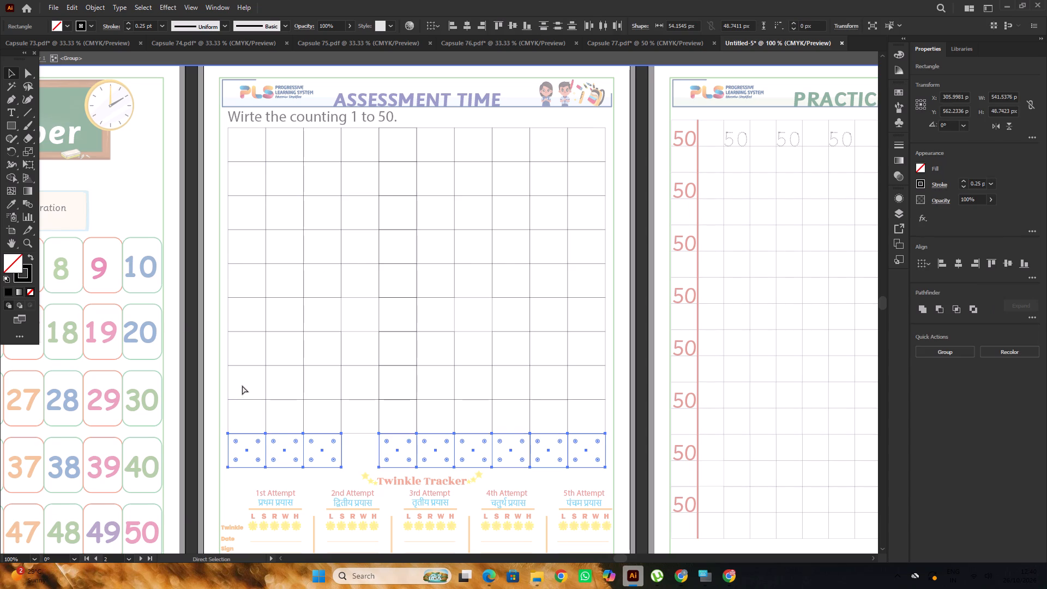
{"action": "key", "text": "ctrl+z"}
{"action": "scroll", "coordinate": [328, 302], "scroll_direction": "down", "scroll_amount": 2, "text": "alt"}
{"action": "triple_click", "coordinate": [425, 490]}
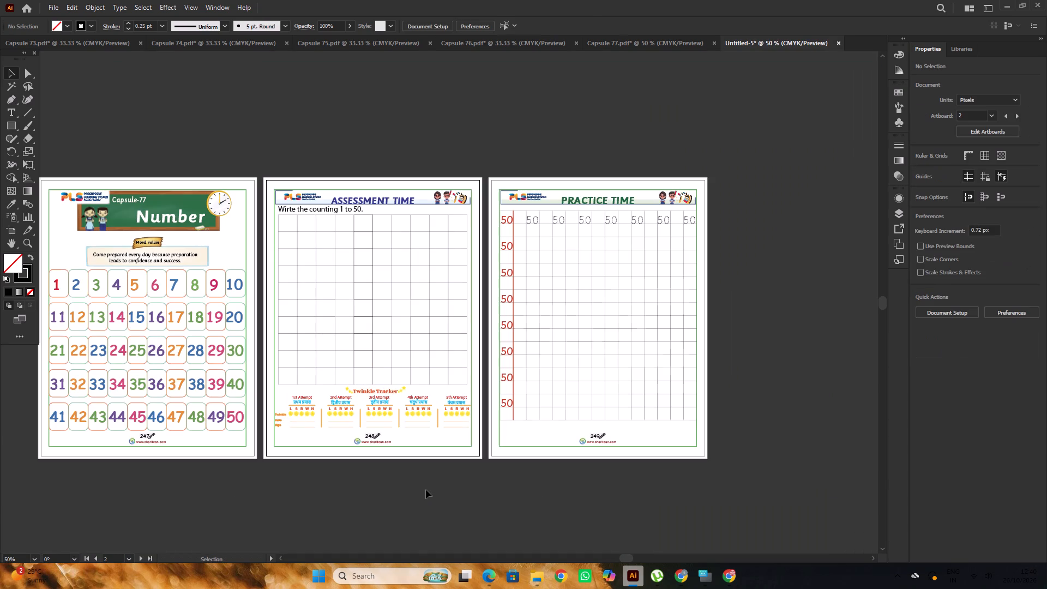
Scale the whole Assessment Time grid down proportionally to about 529 by 476 px.
{"action": "scroll", "coordinate": [380, 267], "scroll_direction": "down", "scroll_amount": 5}
{"action": "scroll", "coordinate": [377, 268], "scroll_direction": "up", "scroll_amount": 2, "text": "alt"}
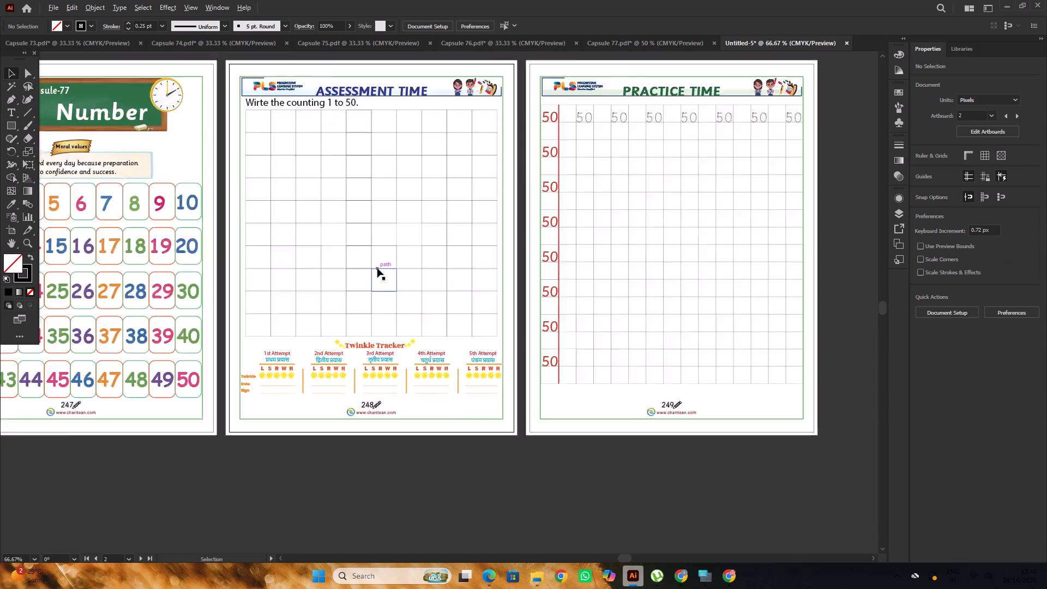
{"action": "scroll", "coordinate": [377, 268], "scroll_direction": "down", "scroll_amount": 1, "text": "alt"}
{"action": "scroll", "coordinate": [377, 268], "scroll_direction": "up", "scroll_amount": 1}
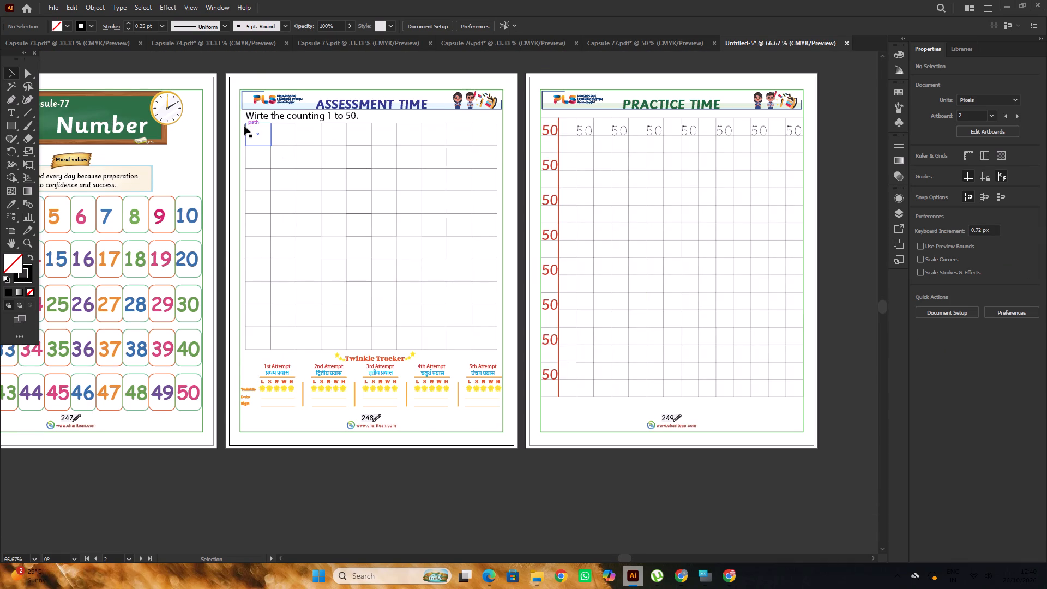
{"action": "left_click_drag", "start_coordinate": [242, 130], "coordinate": [498, 351]}
{"action": "scroll", "coordinate": [486, 343], "scroll_direction": "up", "scroll_amount": 2, "text": "alt"}
{"action": "scroll", "coordinate": [497, 344], "scroll_direction": "down", "scroll_amount": 4, "text": "alt"}
{"action": "left_click", "coordinate": [485, 327]}
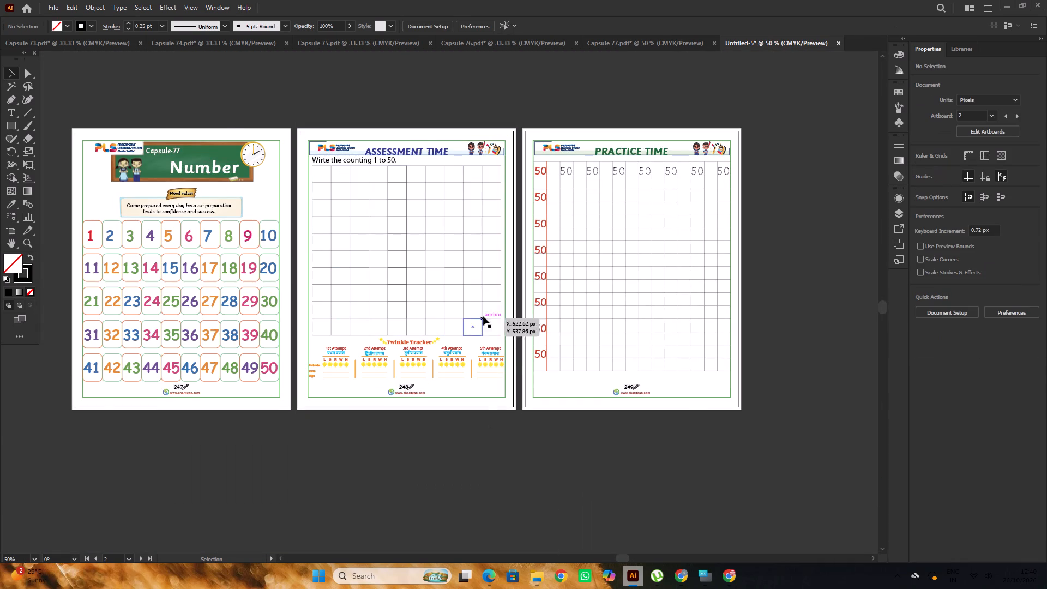
{"action": "left_click", "coordinate": [483, 316]}
{"action": "scroll", "coordinate": [484, 333], "scroll_direction": "up", "scroll_amount": 1, "text": "alt"}
{"action": "left_click", "coordinate": [507, 339], "text": "alt+shift"}
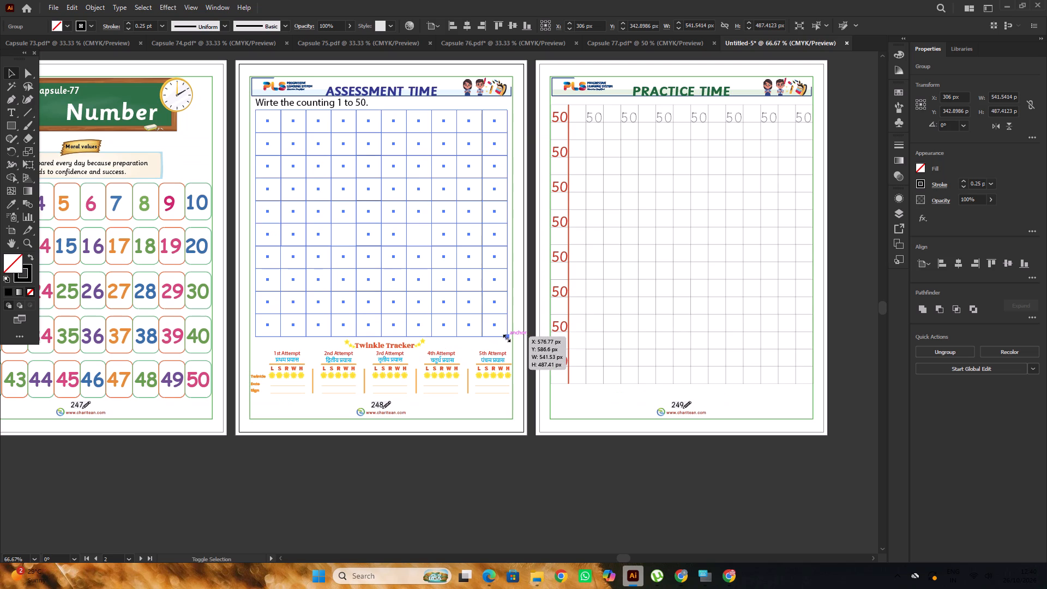
{"action": "scroll", "coordinate": [393, 264], "scroll_direction": "down", "scroll_amount": 4}
{"action": "scroll", "coordinate": [421, 405], "scroll_direction": "up", "scroll_amount": 3}
{"action": "left_click", "coordinate": [429, 447]}
{"action": "scroll", "coordinate": [425, 431], "scroll_direction": "up", "scroll_amount": 4}
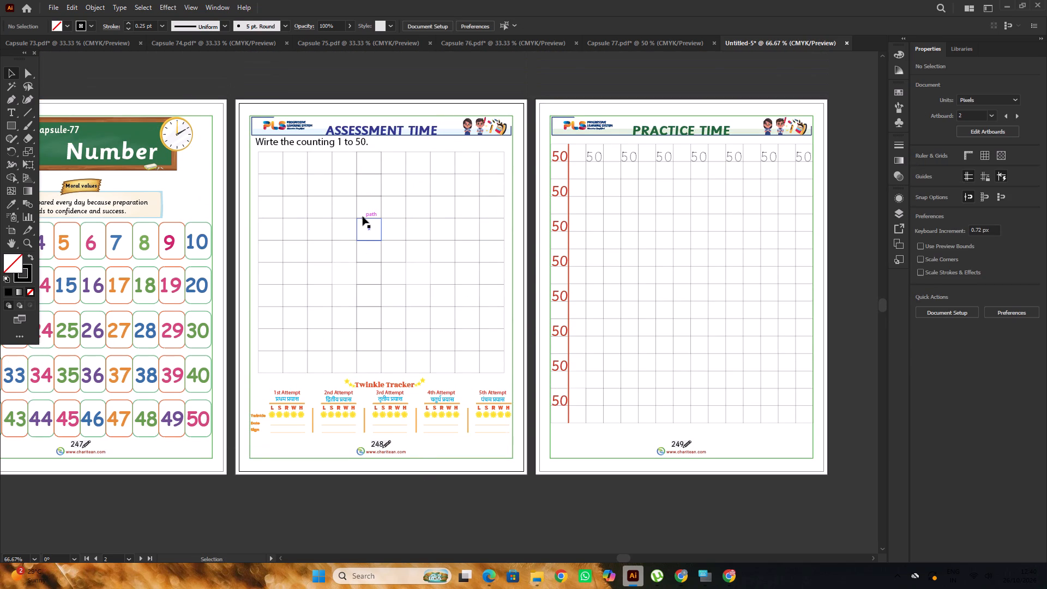
Center the resized grid horizontally on the Assessment Time artboard.
{"action": "left_click", "coordinate": [406, 206]}
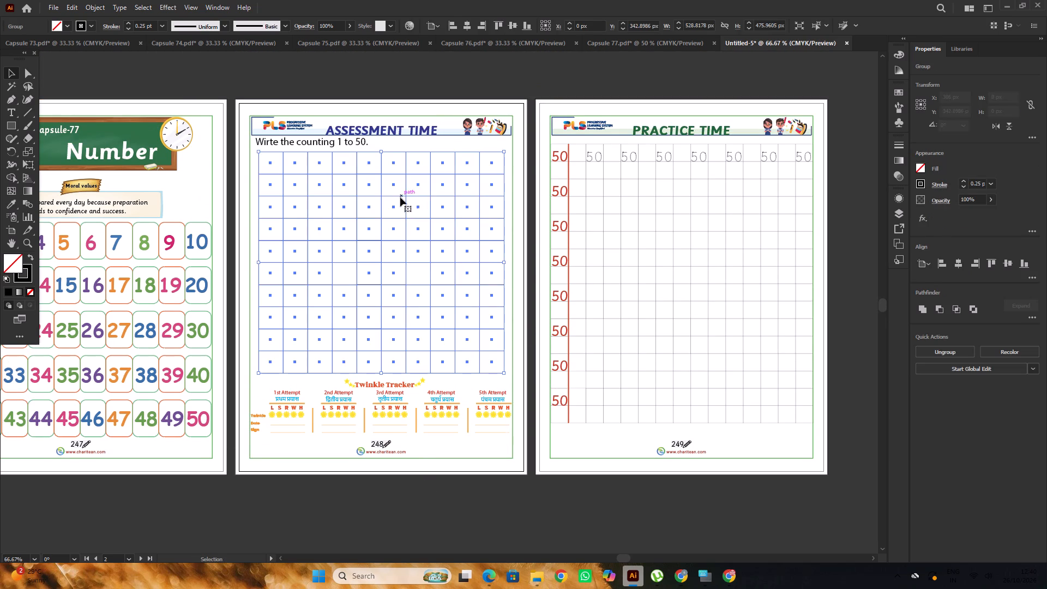
{"action": "left_click", "coordinate": [958, 265]}
{"action": "scroll", "coordinate": [333, 212], "scroll_direction": "down", "scroll_amount": 2, "text": "alt"}
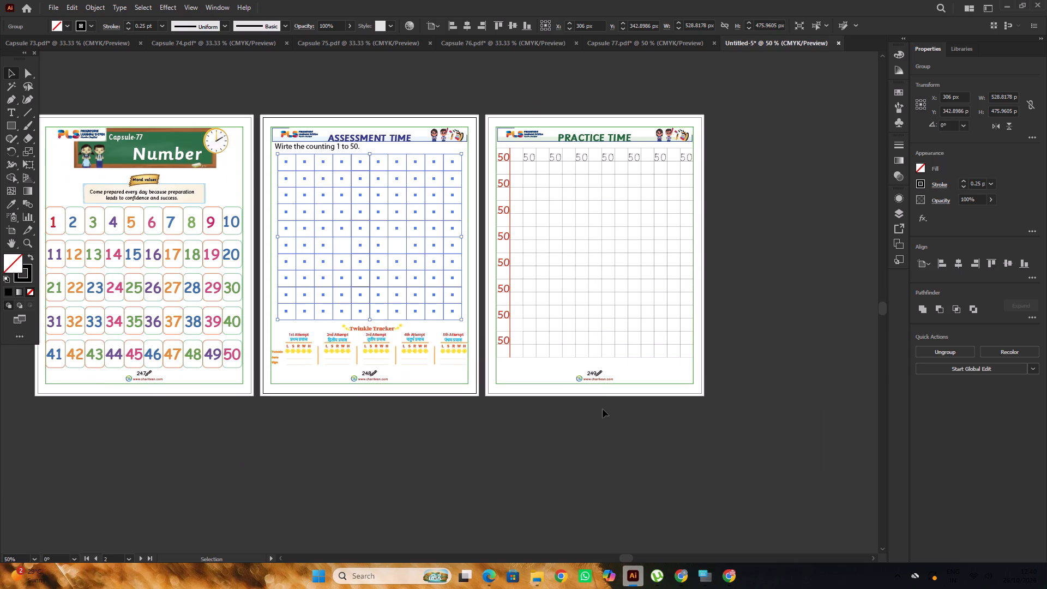
{"action": "left_click", "coordinate": [631, 424]}
Lock the green border rectangle on the Practice Time page.
{"action": "key", "text": "space"}
{"action": "left_click_drag", "start_coordinate": [726, 398], "coordinate": [520, 363]}
{"action": "left_click", "coordinate": [613, 268]}
{"action": "scroll", "coordinate": [389, 188], "scroll_direction": "up", "scroll_amount": 1}
{"action": "scroll", "coordinate": [356, 156], "scroll_direction": "up", "scroll_amount": 1}
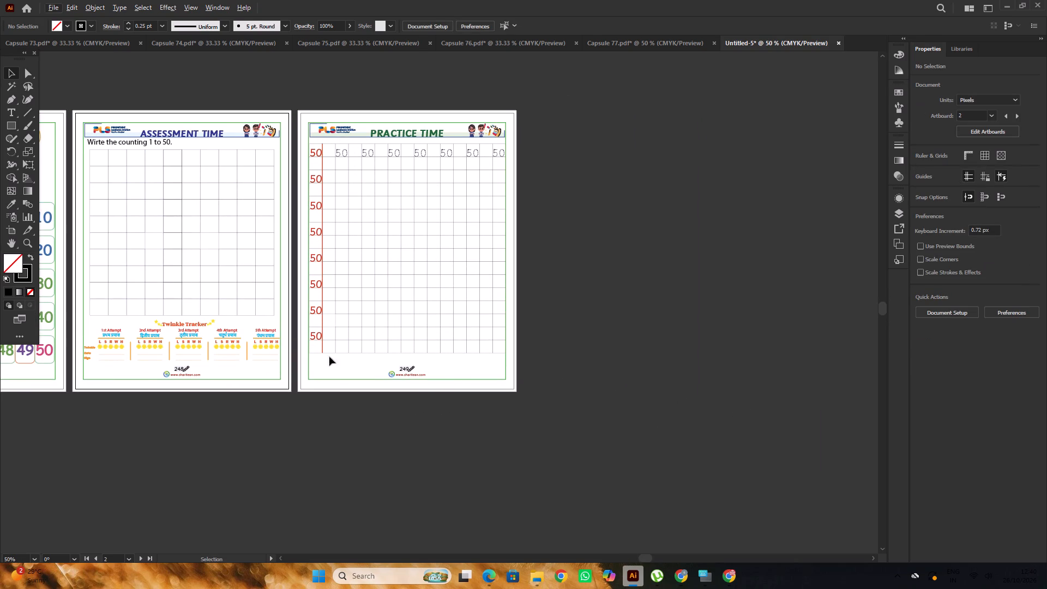
{"action": "scroll", "coordinate": [315, 154], "scroll_direction": "up", "scroll_amount": 2, "text": "alt"}
{"action": "left_click", "coordinate": [301, 132]}
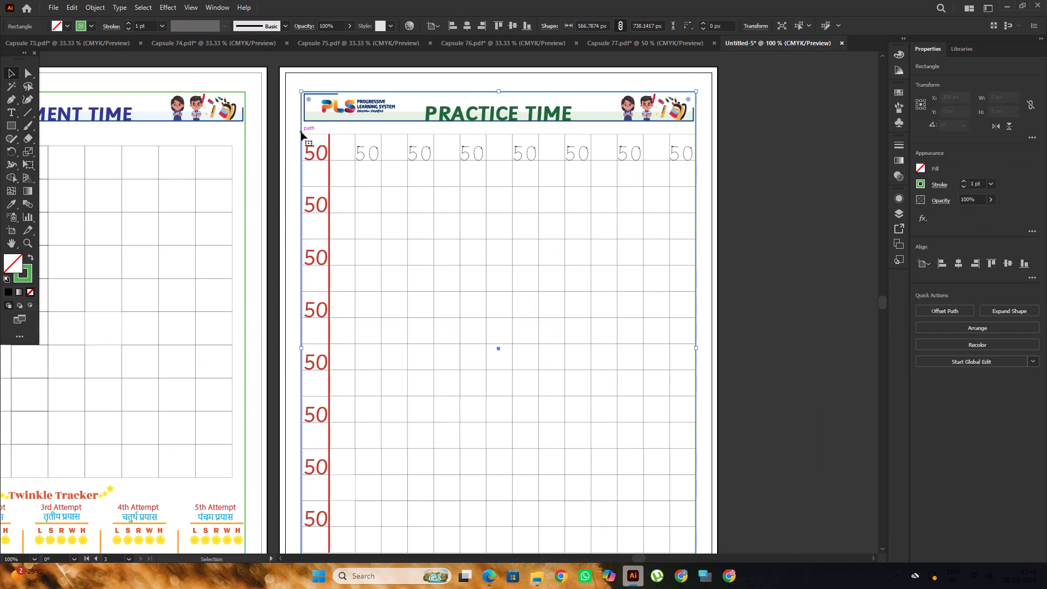
{"action": "key", "text": "ctrl+2"}
Delete the old grid and all the 50 numerals from the Practice Time page, keeping its header, border and footer.
{"action": "left_click_drag", "start_coordinate": [301, 136], "coordinate": [624, 458]}
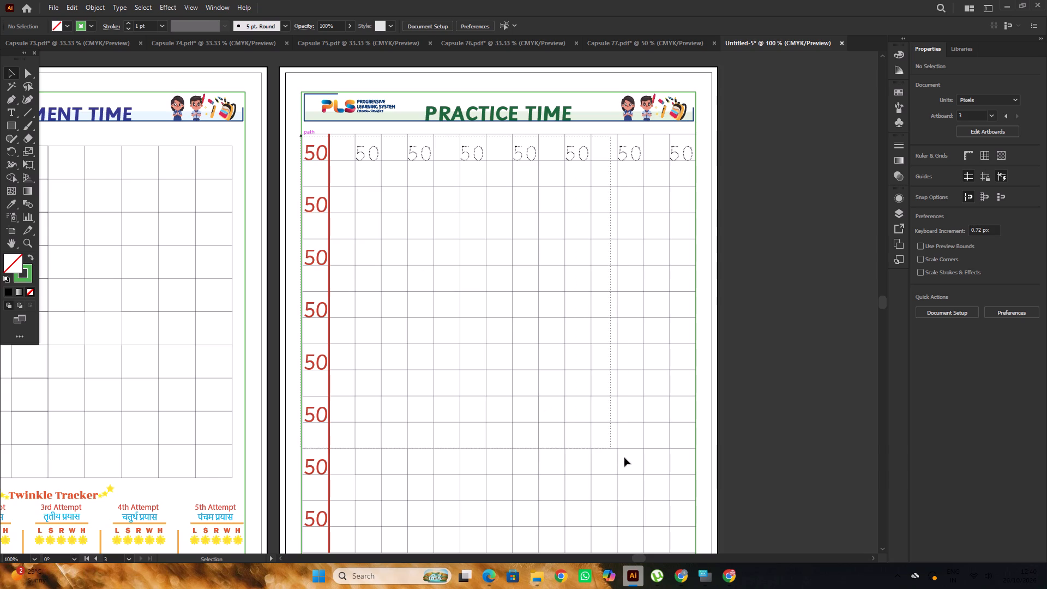
{"action": "left_click_drag", "start_coordinate": [624, 458], "coordinate": [684, 450]}
{"action": "scroll", "coordinate": [632, 449], "scroll_direction": "down", "scroll_amount": 8}
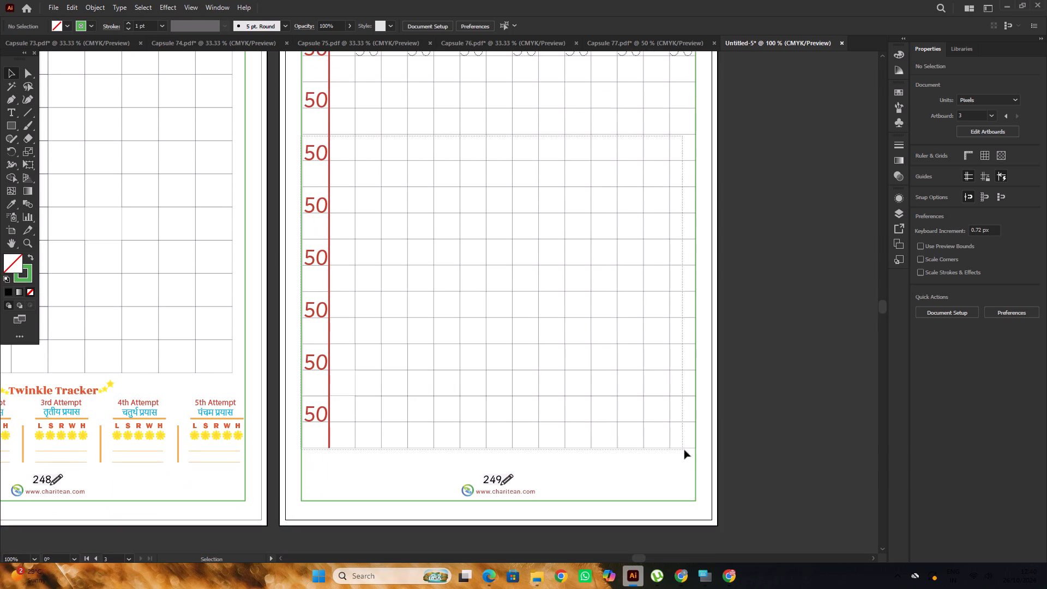
{"action": "left_click_drag", "start_coordinate": [684, 450], "coordinate": [688, 452]}
{"action": "scroll", "coordinate": [523, 323], "scroll_direction": "up", "scroll_amount": 10}
{"action": "key", "text": "Delete"}
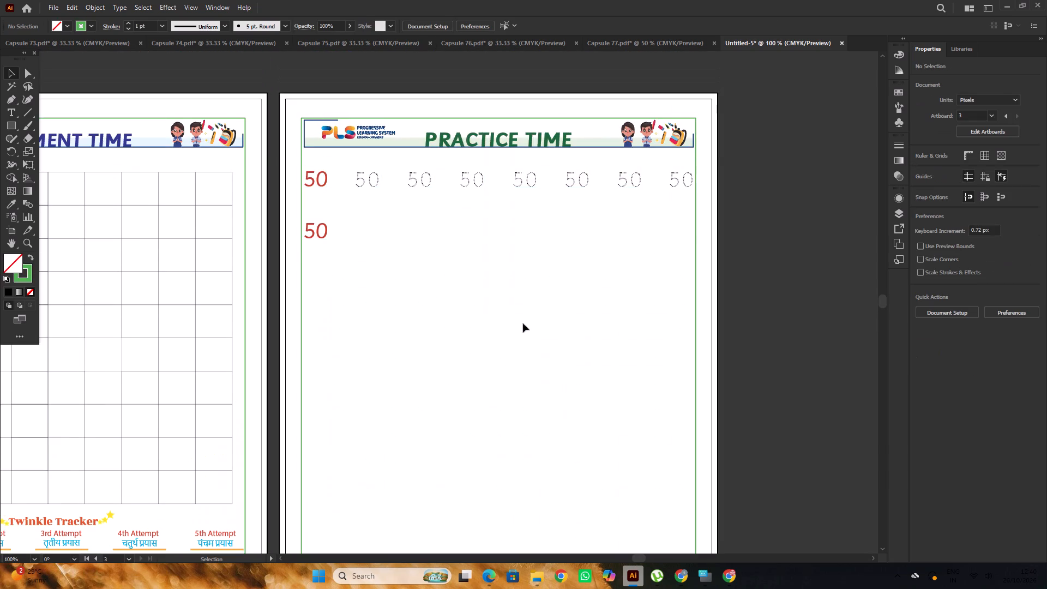
{"action": "scroll", "coordinate": [523, 323], "scroll_direction": "up", "scroll_amount": 5}
{"action": "left_click_drag", "start_coordinate": [308, 229], "coordinate": [698, 357]}
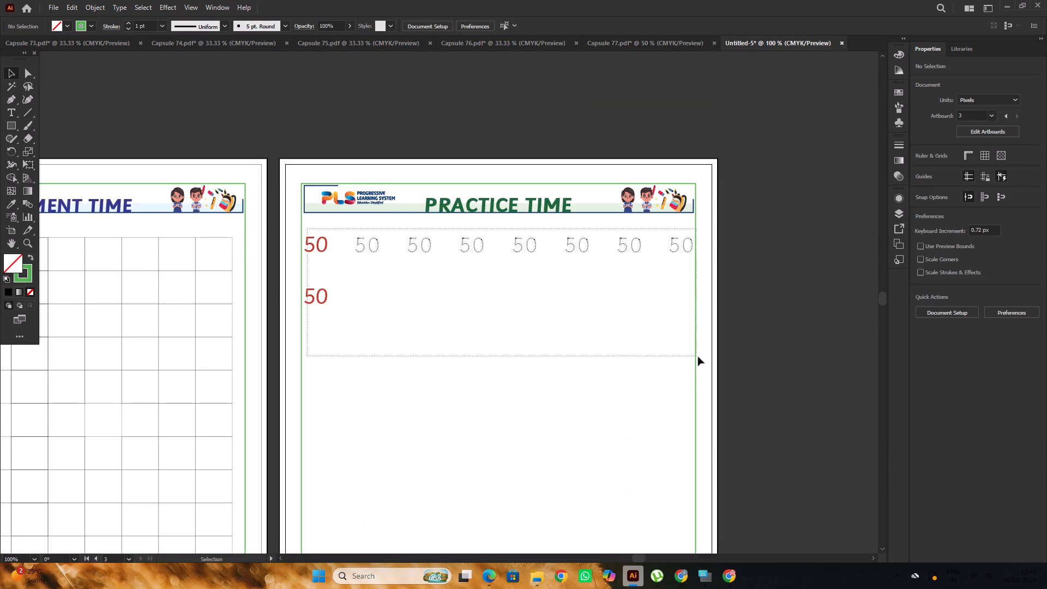
{"action": "left_click_drag", "start_coordinate": [698, 357], "coordinate": [680, 358]}
{"action": "key", "text": "Delete"}
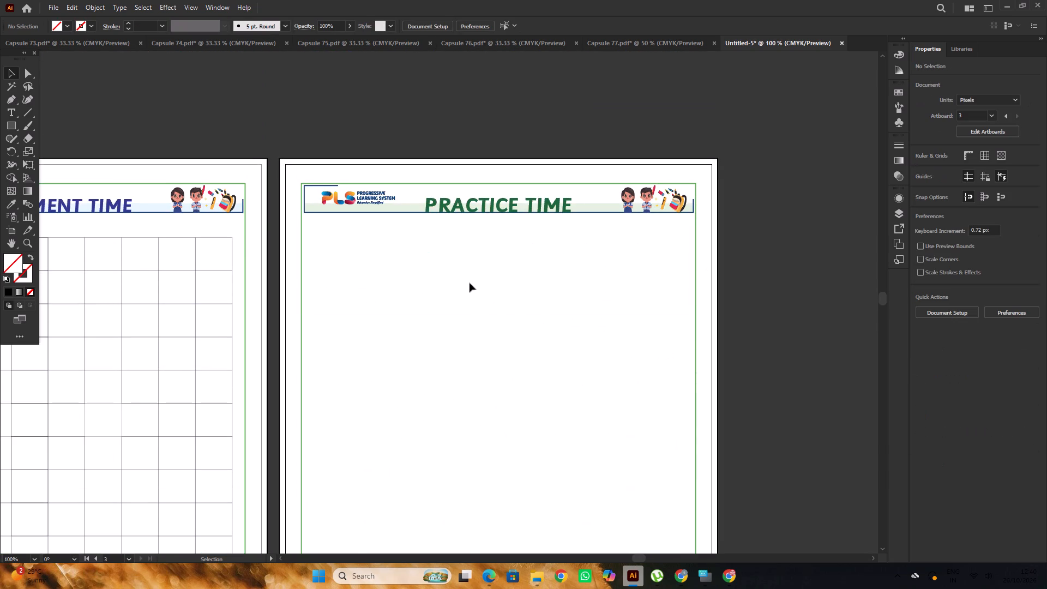
{"action": "scroll", "coordinate": [470, 283], "scroll_direction": "down", "scroll_amount": 5, "text": "alt"}
{"action": "scroll", "coordinate": [528, 286], "scroll_direction": "up", "scroll_amount": 1, "text": "alt"}
{"action": "left_click", "coordinate": [600, 291]}
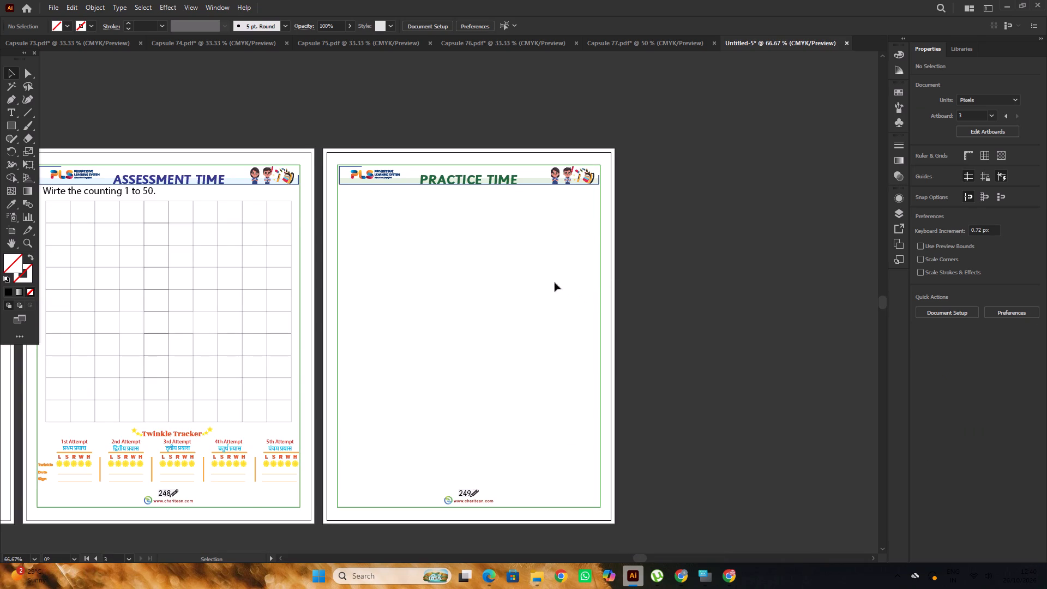
Ungroup the pair of 1 to 50 tracing grids on the Practice Sheet page of the Capsule 77 document.
{"action": "left_click", "coordinate": [660, 47]}
{"action": "scroll", "coordinate": [459, 191], "scroll_direction": "down", "scroll_amount": 3, "text": "alt"}
{"action": "left_click", "coordinate": [702, 217]}
{"action": "scroll", "coordinate": [671, 189], "scroll_direction": "up", "scroll_amount": 3, "text": "alt"}
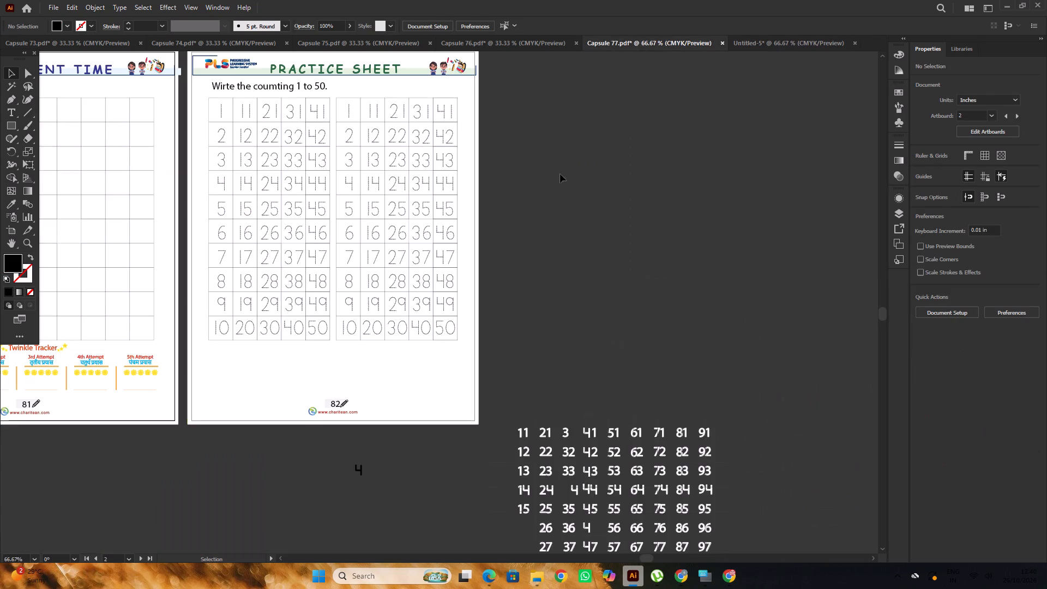
{"action": "scroll", "coordinate": [546, 175], "scroll_direction": "up", "scroll_amount": 3}
{"action": "left_click", "coordinate": [323, 123]}
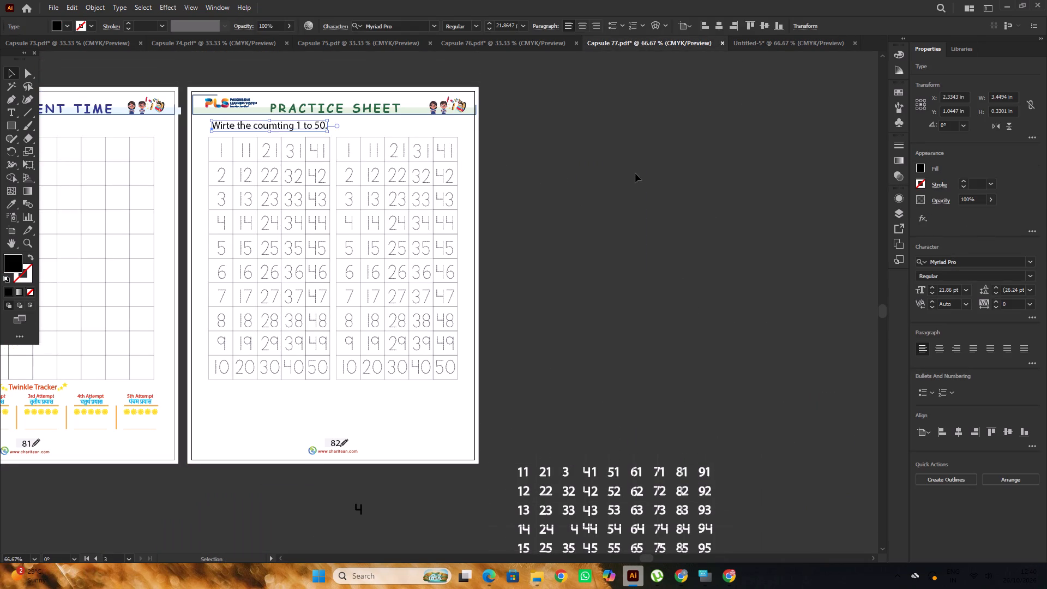
{"action": "left_click", "coordinate": [635, 173]}
{"action": "left_click_drag", "start_coordinate": [200, 139], "coordinate": [333, 386]}
{"action": "left_click", "coordinate": [589, 332]}
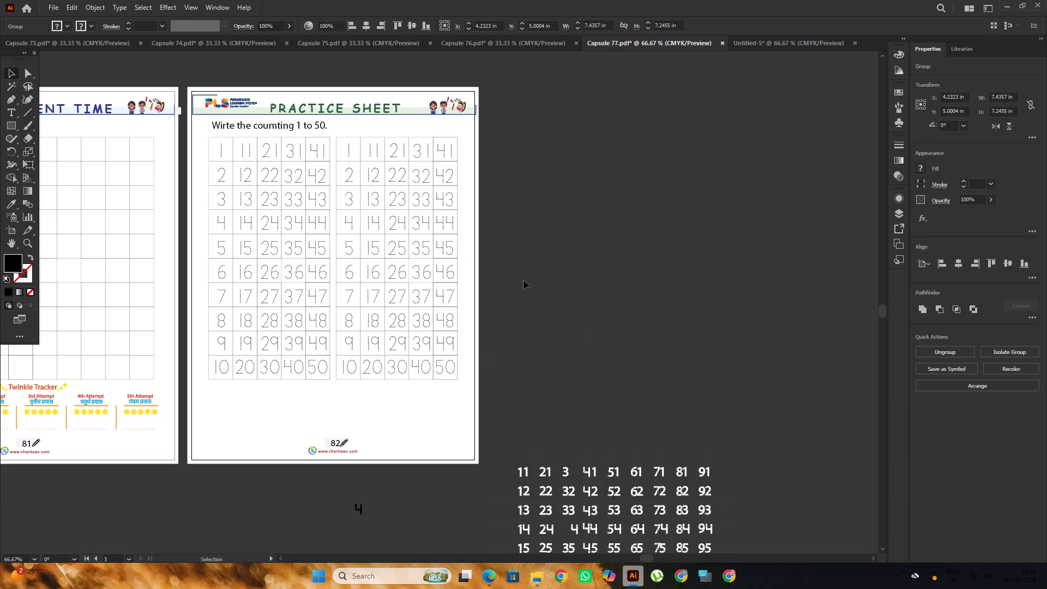
{"action": "left_click", "coordinate": [225, 147]}
{"action": "left_click", "coordinate": [222, 147]}
{"action": "right_click", "coordinate": [222, 147]}
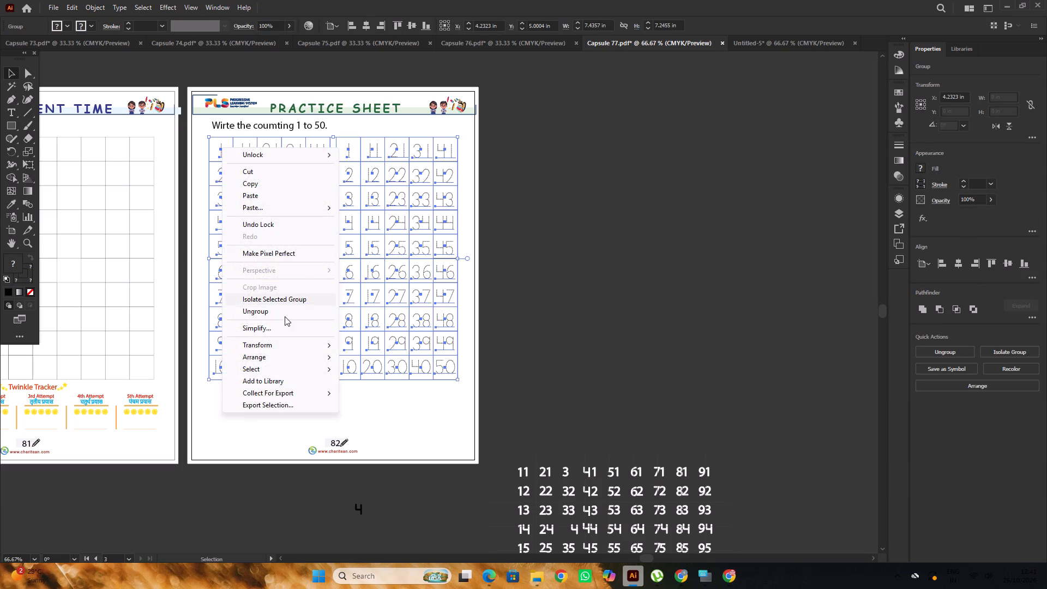
{"action": "left_click", "coordinate": [284, 315]}
{"action": "left_click", "coordinate": [599, 306]}
Copy the first 1 to 50 tracing grid into the new document's Practice Time page, placing it just inside the green border below the header.
{"action": "left_click_drag", "start_coordinate": [200, 135], "coordinate": [327, 388]}
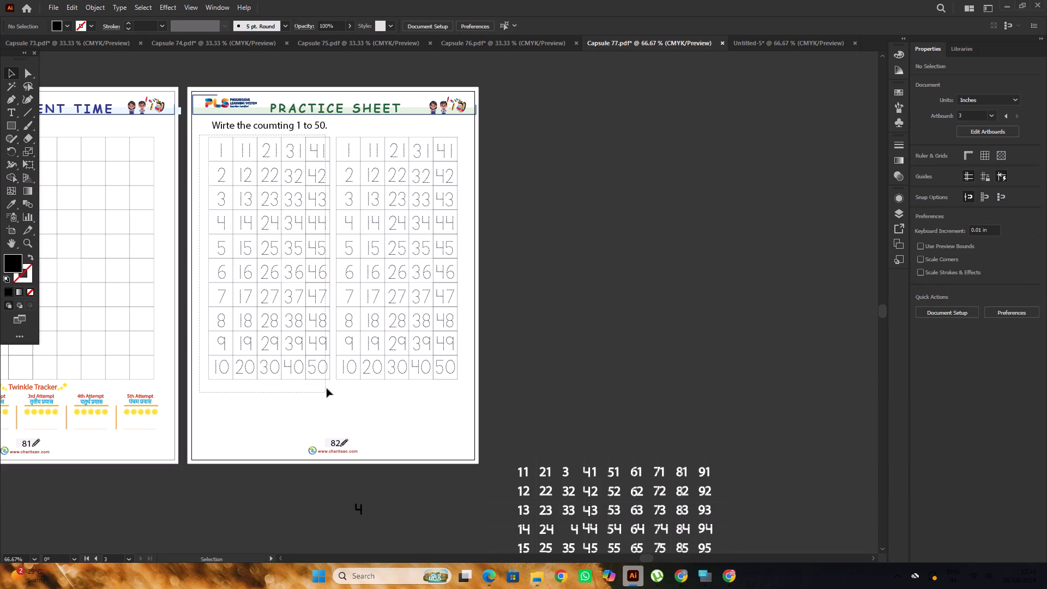
{"action": "left_click_drag", "start_coordinate": [327, 388], "coordinate": [331, 381]}
{"action": "key", "text": "ctrl+c"}
{"action": "left_click", "coordinate": [795, 37]}
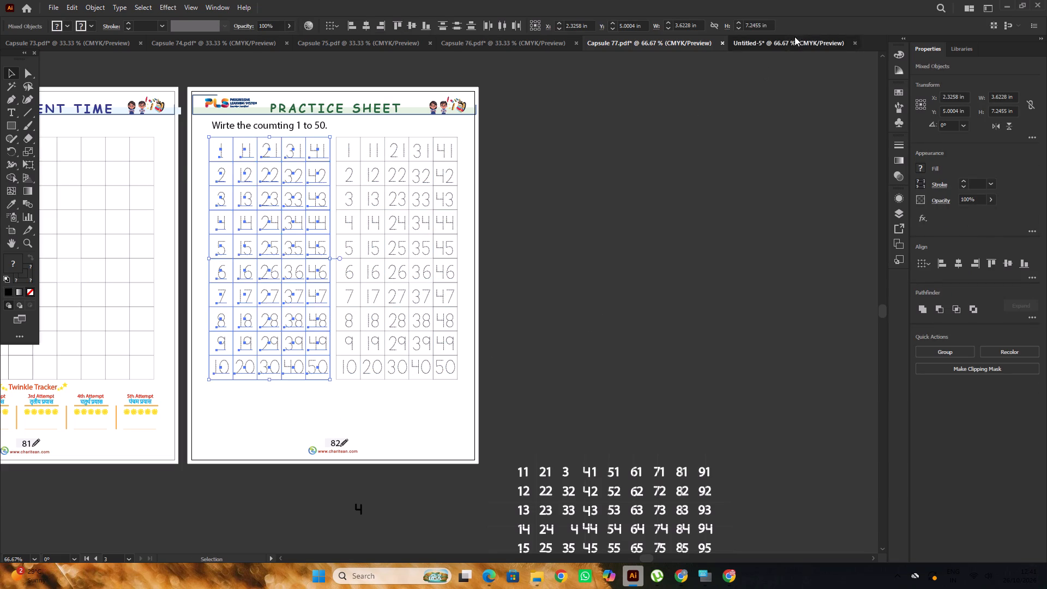
{"action": "left_click", "coordinate": [452, 254]}
{"action": "key", "text": "ctrl+f"}
{"action": "scroll", "coordinate": [454, 244], "scroll_direction": "down", "scroll_amount": 3}
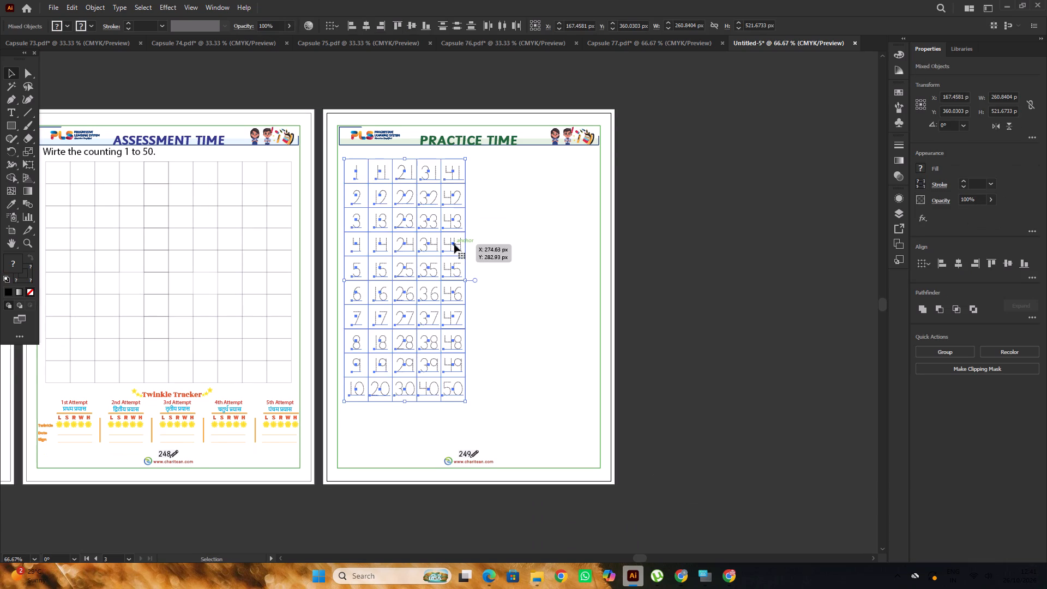
{"action": "scroll", "coordinate": [389, 251], "scroll_direction": "up", "scroll_amount": 2, "text": "alt"}
{"action": "scroll", "coordinate": [402, 257], "scroll_direction": "down", "scroll_amount": 2, "text": "alt"}
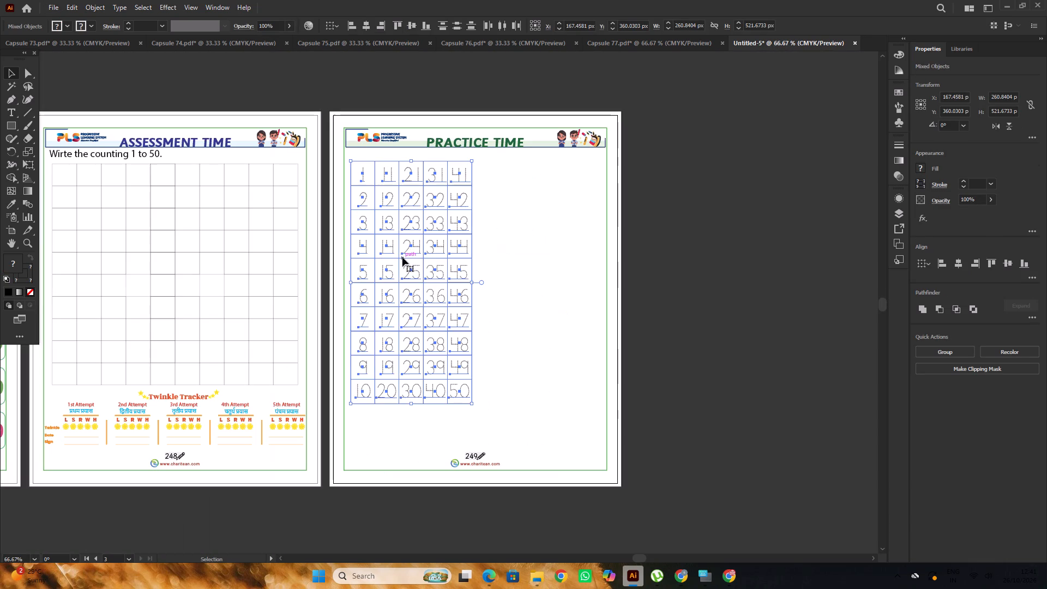
{"action": "left_click_drag", "start_coordinate": [406, 257], "coordinate": [404, 264]}
{"action": "scroll", "coordinate": [395, 256], "scroll_direction": "up", "scroll_amount": 1}
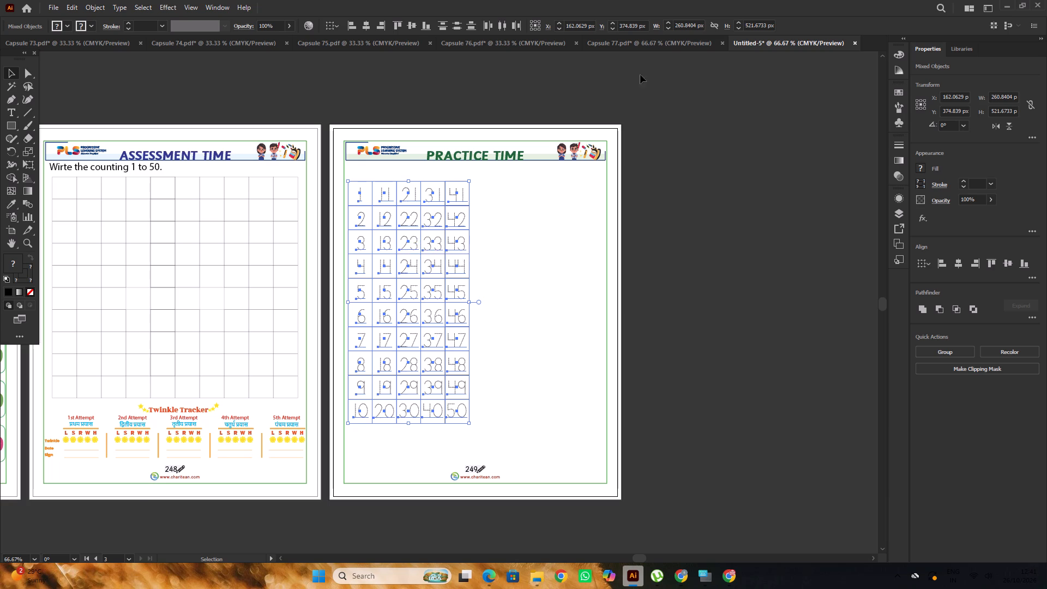
Duplicate the 1 to 50 tracing grid horizontally beside the original, level with it and leaving a small gap.
{"action": "left_click", "coordinate": [676, 45]}
{"action": "left_click", "coordinate": [556, 212]}
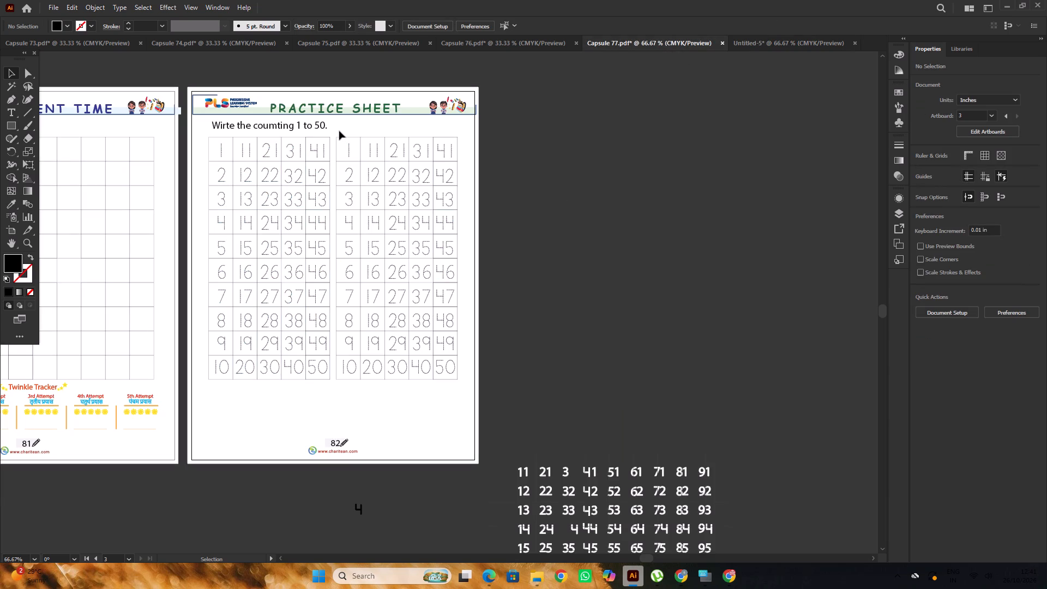
{"action": "left_click", "coordinate": [746, 39]}
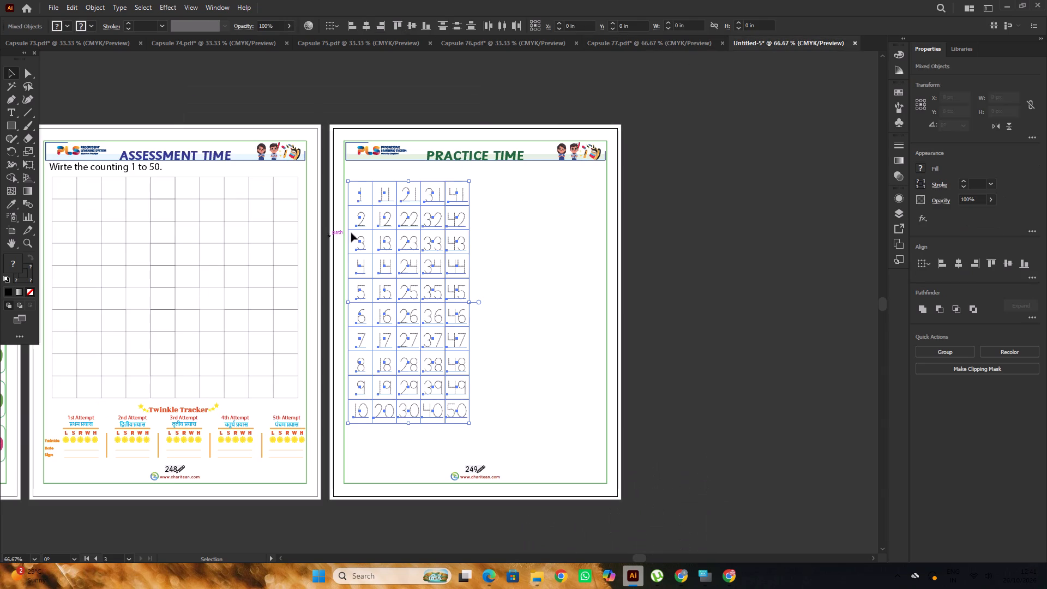
{"action": "left_click_drag", "start_coordinate": [470, 244], "coordinate": [595, 267], "text": "alt"}
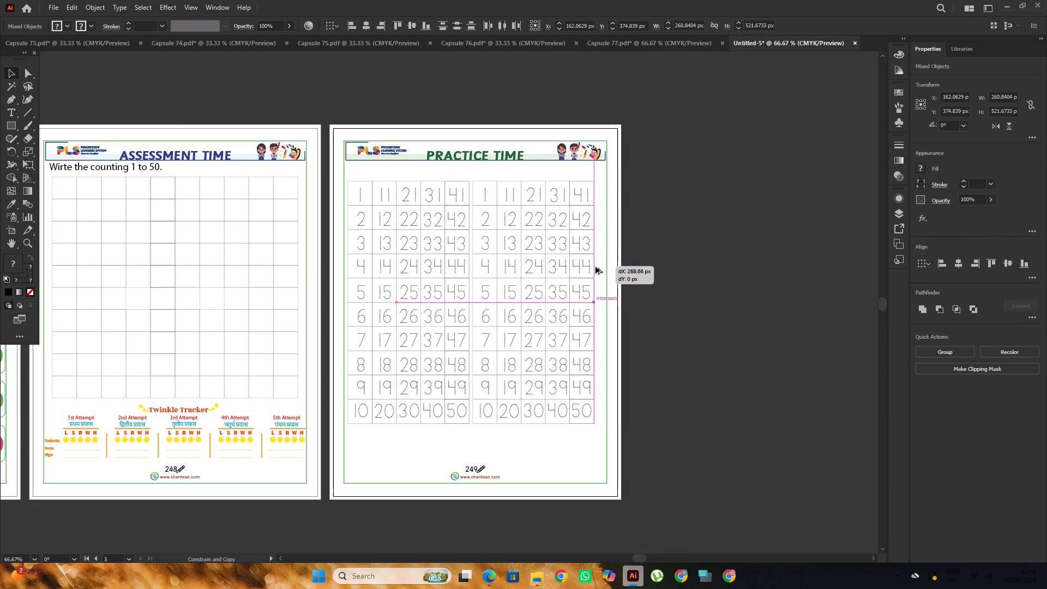
{"action": "left_click_drag", "start_coordinate": [595, 267], "coordinate": [600, 267], "text": "alt"}
{"action": "left_click", "coordinate": [688, 243]}
Group the two tracing grids and center the group horizontally on the Practice Time artboard.
{"action": "scroll", "coordinate": [688, 237], "scroll_direction": "down", "scroll_amount": 3}
{"action": "scroll", "coordinate": [669, 217], "scroll_direction": "up", "scroll_amount": 1, "text": "alt"}
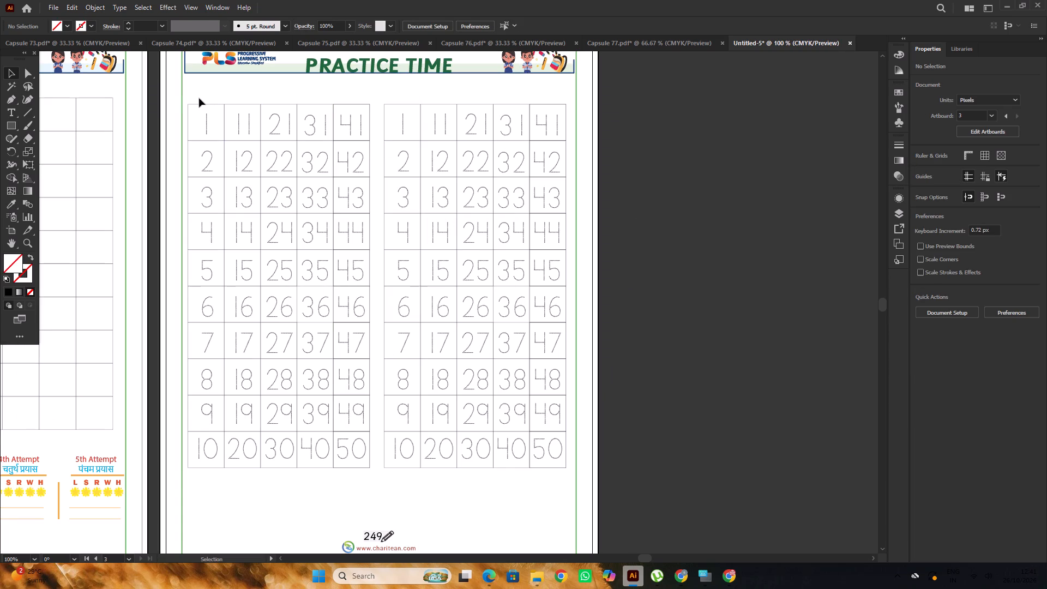
{"action": "left_click_drag", "start_coordinate": [189, 97], "coordinate": [562, 467]}
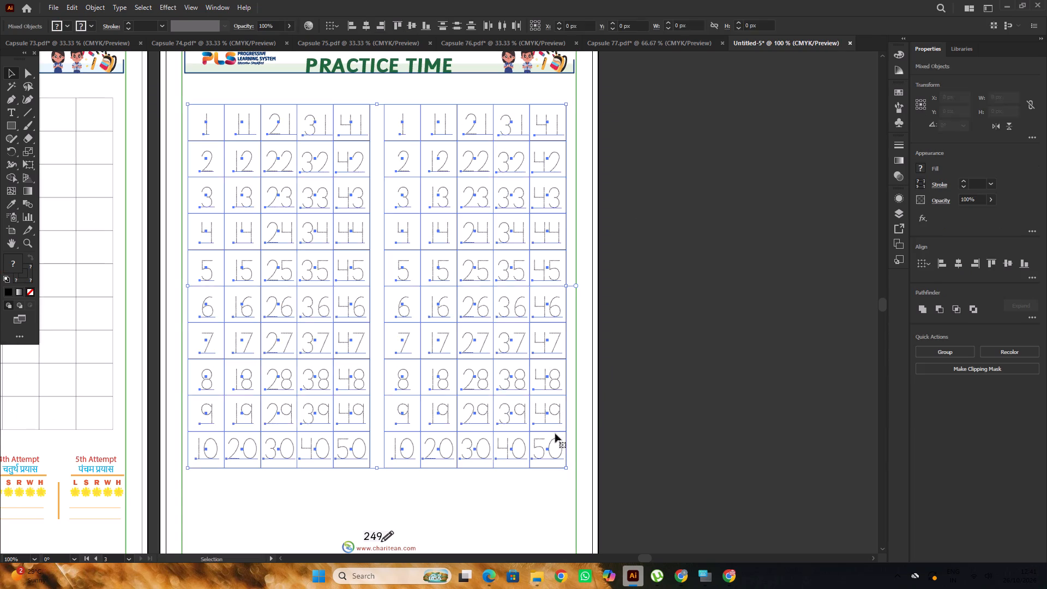
{"action": "scroll", "coordinate": [547, 401], "scroll_direction": "down", "scroll_amount": 1, "text": "alt"}
{"action": "key", "text": "ctrl+g"}
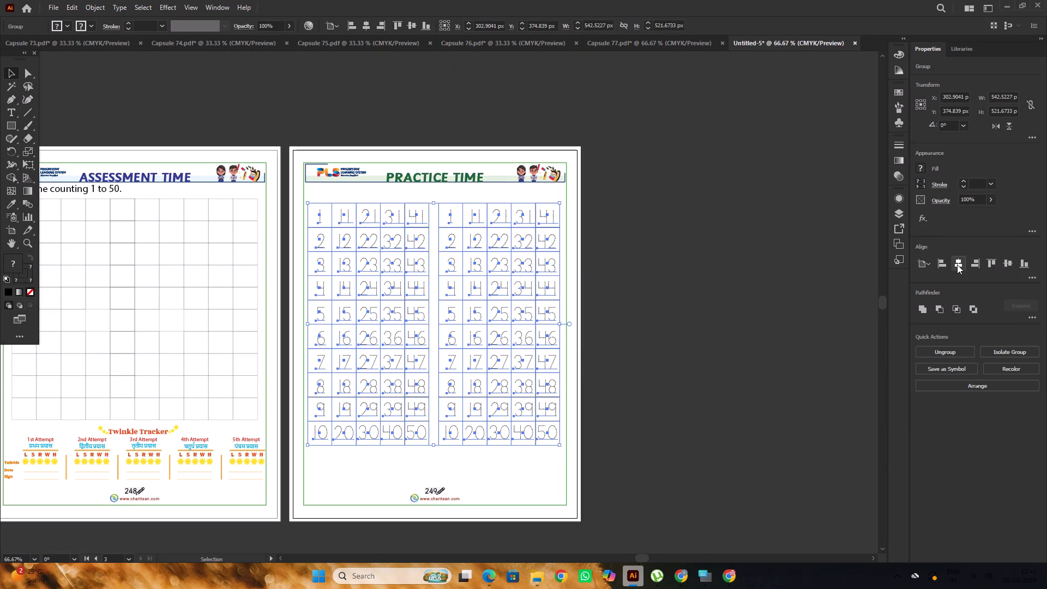
{"action": "left_click", "coordinate": [957, 265]}
{"action": "double_click", "coordinate": [744, 246]}
Copy the counting 1 to 50 instruction line from Capsule 77's Practice Sheet and place it between the Practice Time header and grids.
{"action": "scroll", "coordinate": [744, 245], "scroll_direction": "down", "scroll_amount": 4}
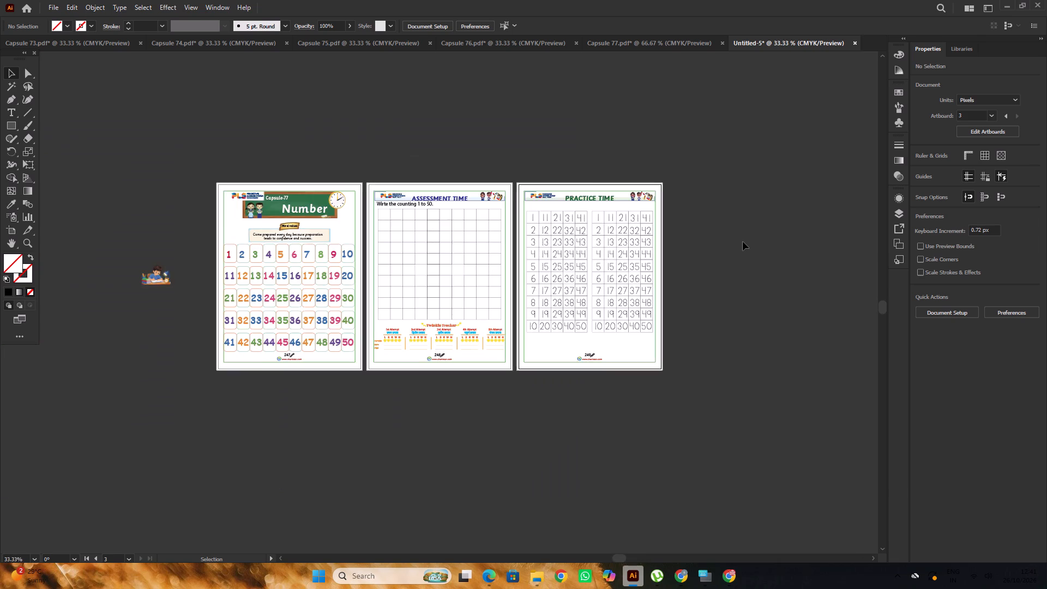
{"action": "scroll", "coordinate": [743, 241], "scroll_direction": "up", "scroll_amount": 3}
{"action": "left_click", "coordinate": [647, 41]}
{"action": "left_click", "coordinate": [650, 170]}
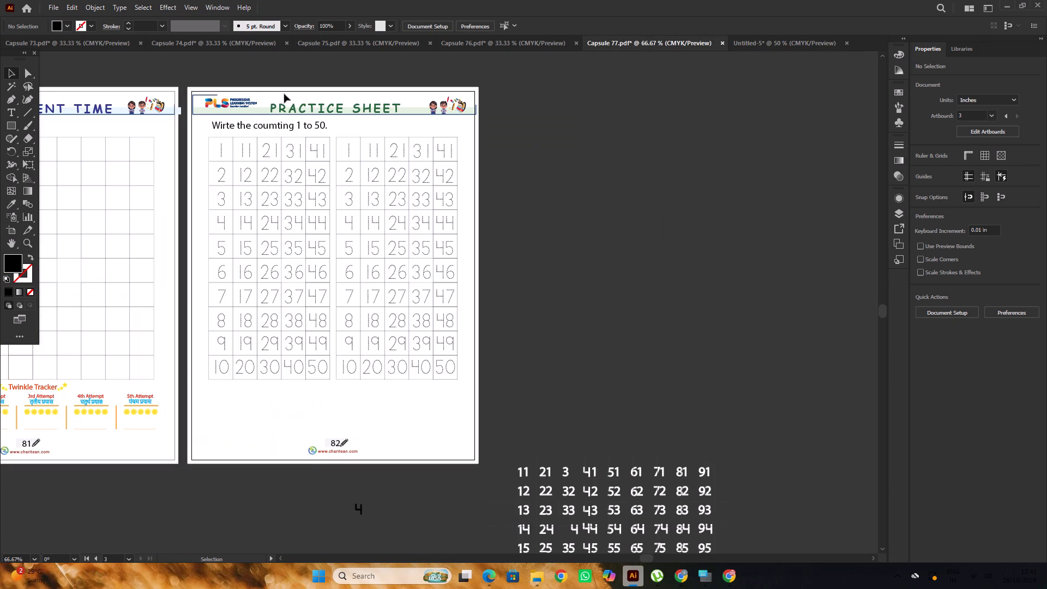
{"action": "left_click", "coordinate": [291, 124]}
{"action": "key", "text": "ctrl+c"}
{"action": "left_click", "coordinate": [750, 46]}
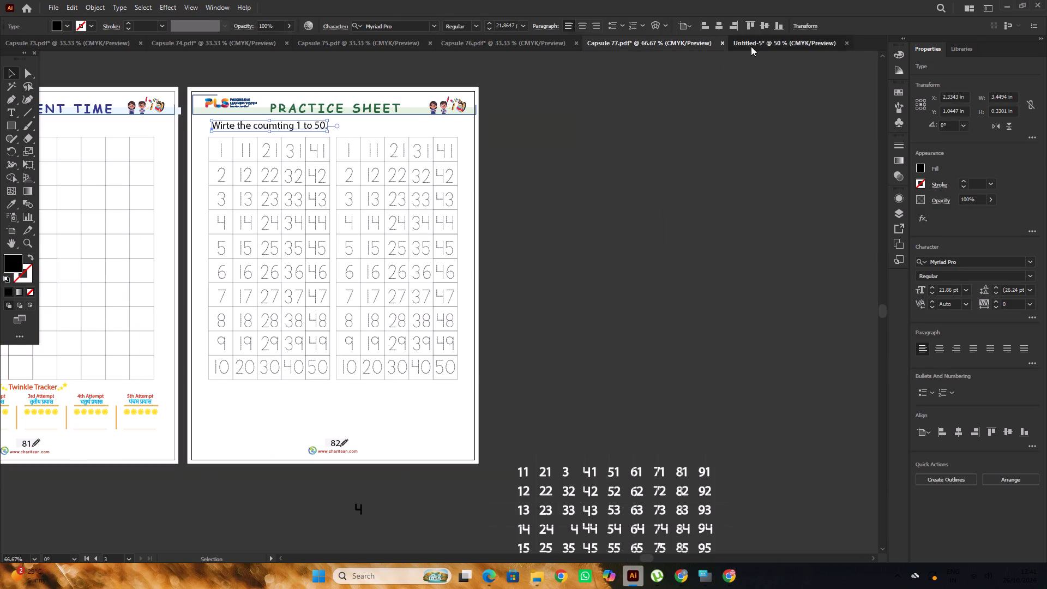
{"action": "scroll", "coordinate": [495, 233], "scroll_direction": "up", "scroll_amount": 3, "text": "alt"}
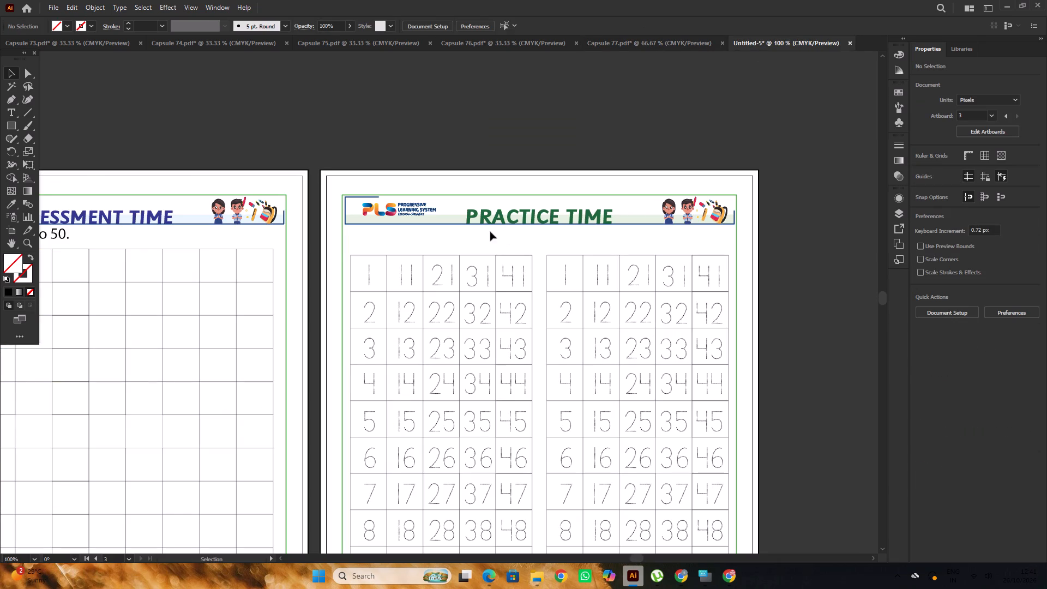
{"action": "scroll", "coordinate": [408, 225], "scroll_direction": "up", "scroll_amount": 1}
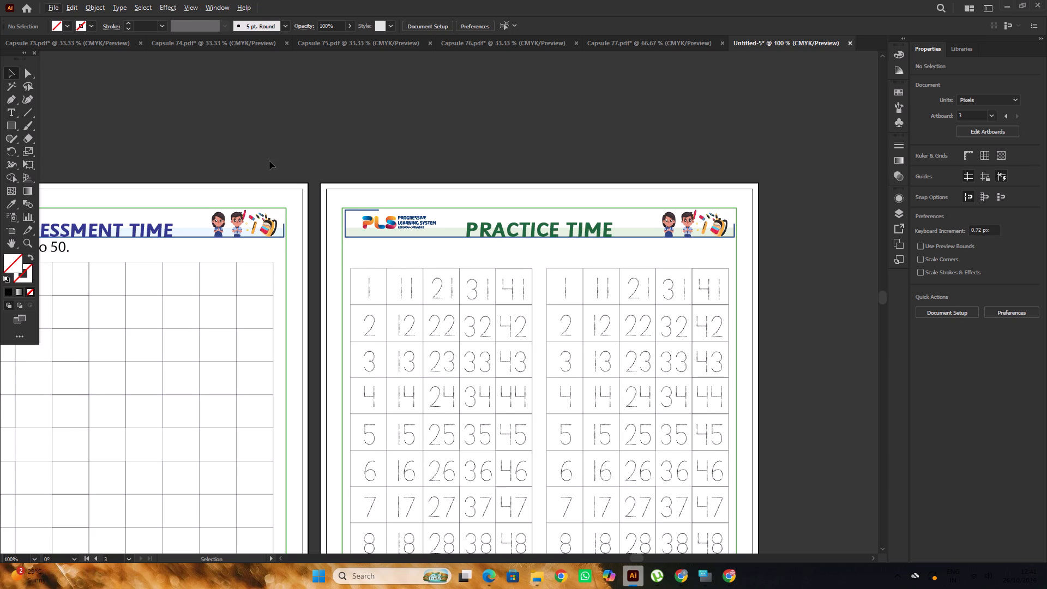
{"action": "scroll", "coordinate": [269, 161], "scroll_direction": "down", "scroll_amount": 2}
{"action": "scroll", "coordinate": [335, 182], "scroll_direction": "up", "scroll_amount": 1, "text": "alt"}
{"action": "scroll", "coordinate": [306, 181], "scroll_direction": "down", "scroll_amount": 2, "text": "alt"}
{"action": "scroll", "coordinate": [392, 206], "scroll_direction": "up", "scroll_amount": 1, "text": "alt"}
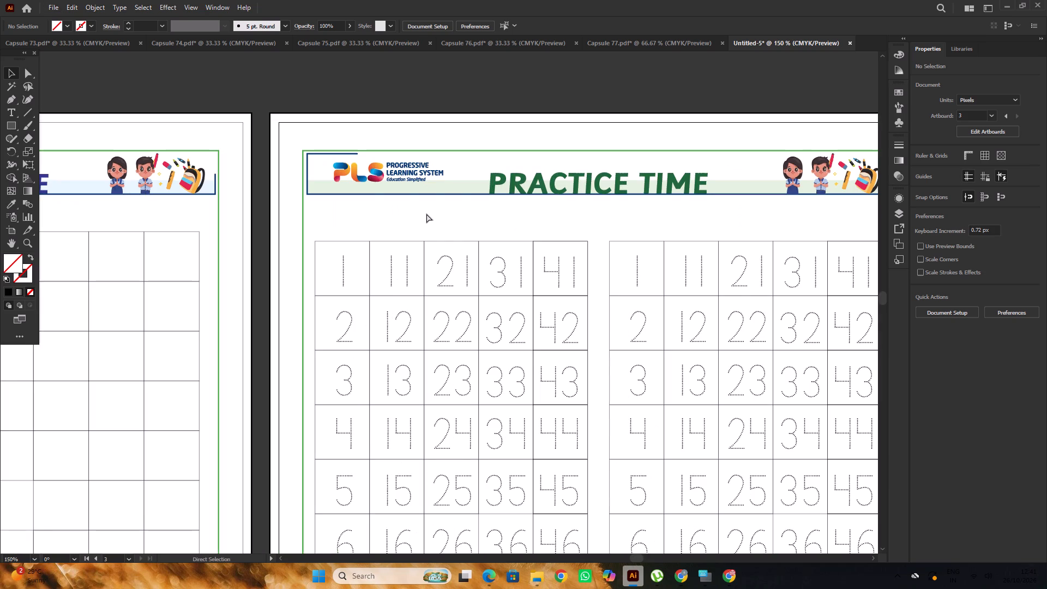
{"action": "key", "text": "ctrl+f"}
{"action": "scroll", "coordinate": [448, 223], "scroll_direction": "up", "scroll_amount": 1}
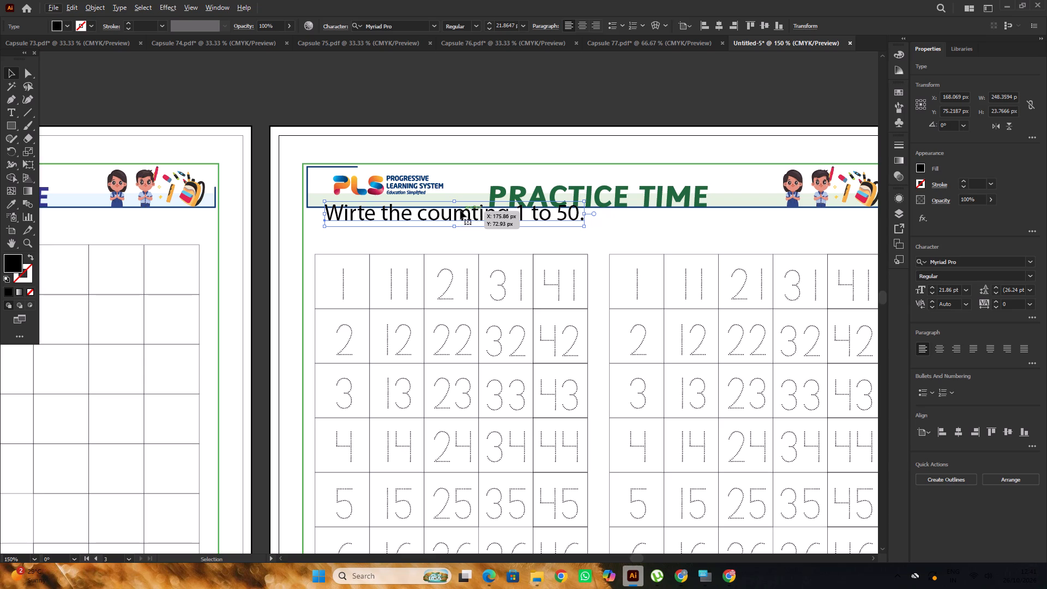
{"action": "left_click_drag", "start_coordinate": [466, 215], "coordinate": [465, 232]}
Correct "coumting" to "counting" in the Practice Time instruction line by replacing the m with n.
{"action": "double_click", "coordinate": [461, 232]}
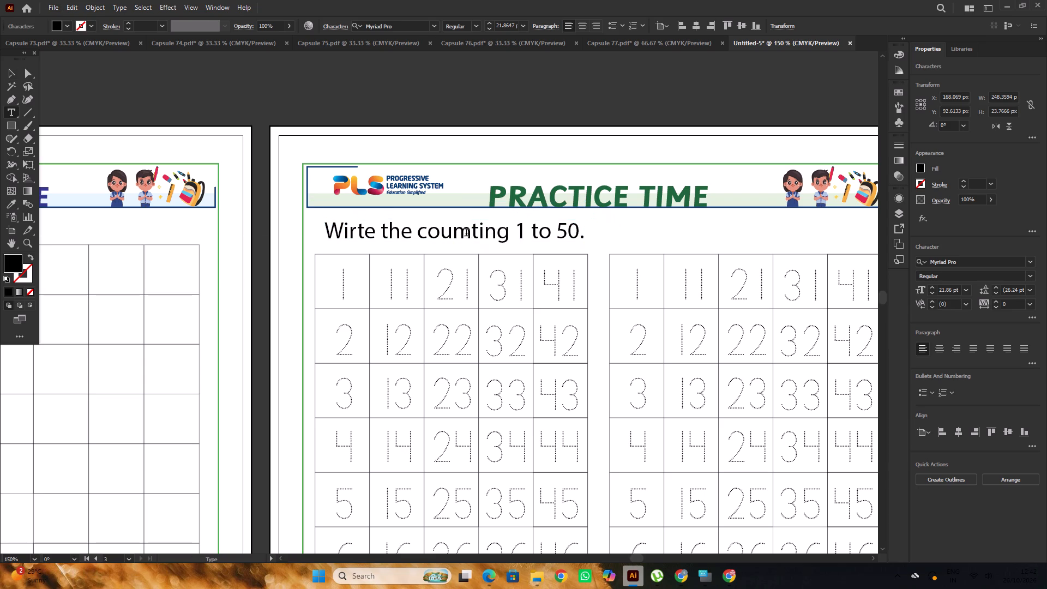
{"action": "left_click_drag", "start_coordinate": [468, 233], "coordinate": [461, 242]}
{"action": "left_click_drag", "start_coordinate": [471, 233], "coordinate": [460, 239]}
{"action": "key", "text": "n"}
{"action": "scroll", "coordinate": [356, 190], "scroll_direction": "down", "scroll_amount": 1, "text": "alt"}
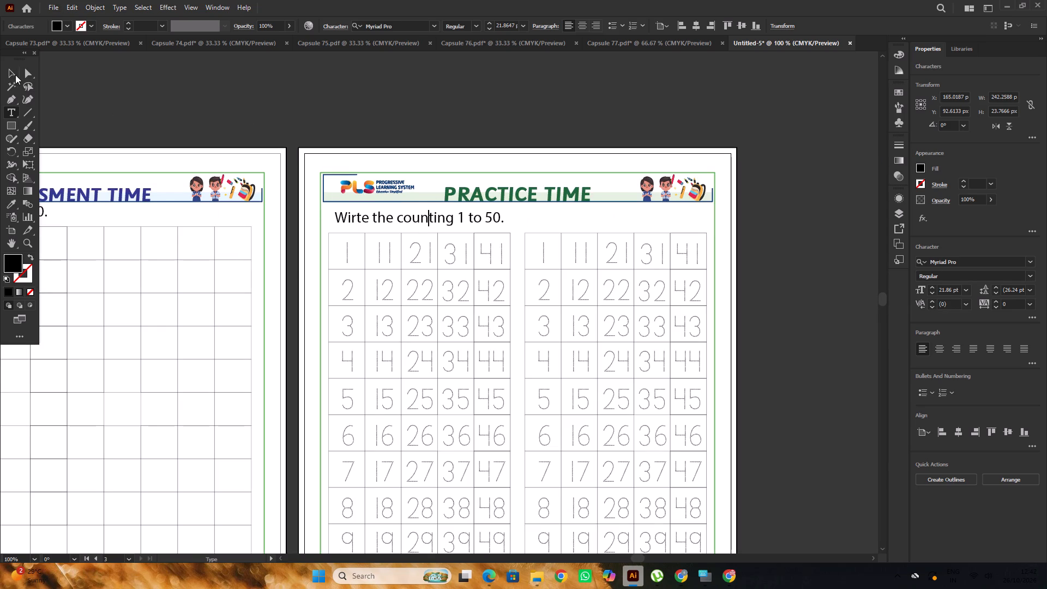
{"action": "left_click", "coordinate": [9, 73]}
{"action": "left_click", "coordinate": [247, 102]}
Review the new pages against the Capsule 77 document and check the footer page numbers in Capsule 76.
{"action": "scroll", "coordinate": [459, 154], "scroll_direction": "down", "scroll_amount": 3, "text": "alt"}
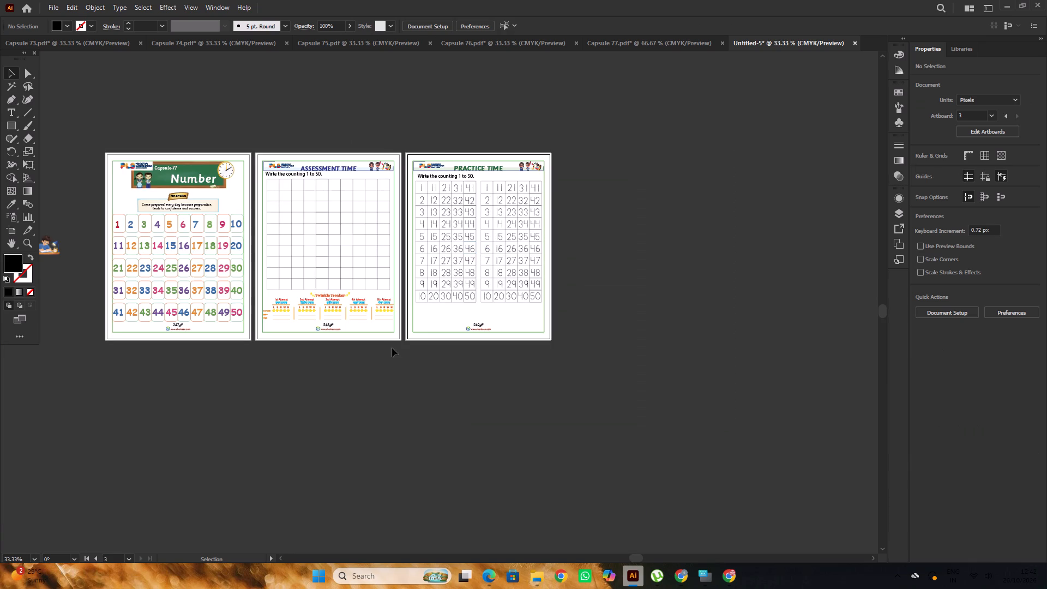
{"action": "key", "text": "space"}
{"action": "key", "text": "space"}
{"action": "key", "text": "space"}
{"action": "key", "text": "space"}
{"action": "left_click_drag", "start_coordinate": [616, 203], "coordinate": [677, 197]}
{"action": "left_click", "coordinate": [660, 44]}
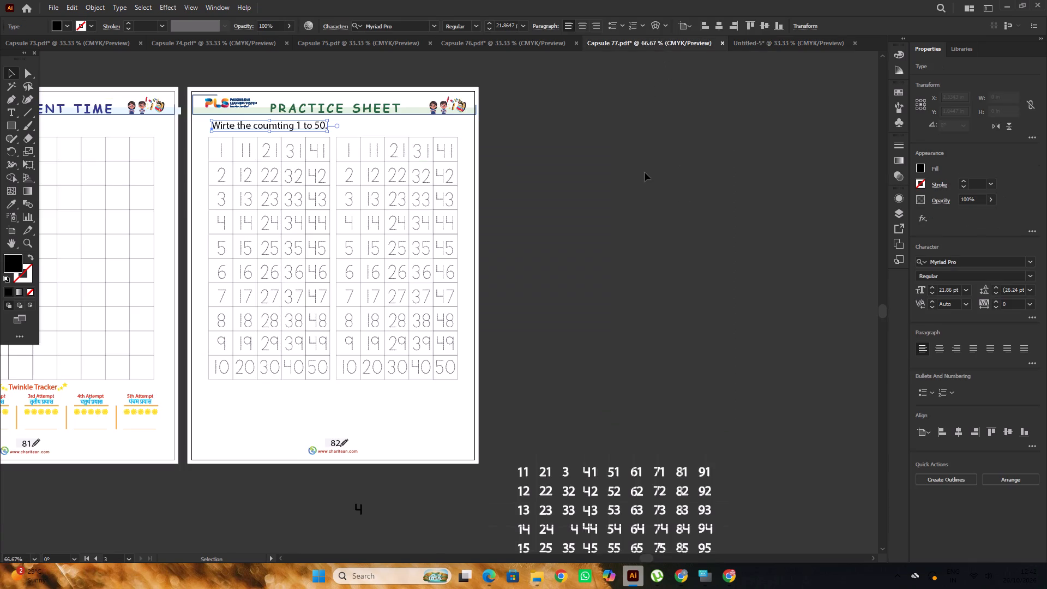
{"action": "scroll", "coordinate": [645, 172], "scroll_direction": "down", "scroll_amount": 5, "text": "alt"}
{"action": "left_click", "coordinate": [503, 45]}
{"action": "scroll", "coordinate": [712, 344], "scroll_direction": "up", "scroll_amount": 3, "text": "alt"}
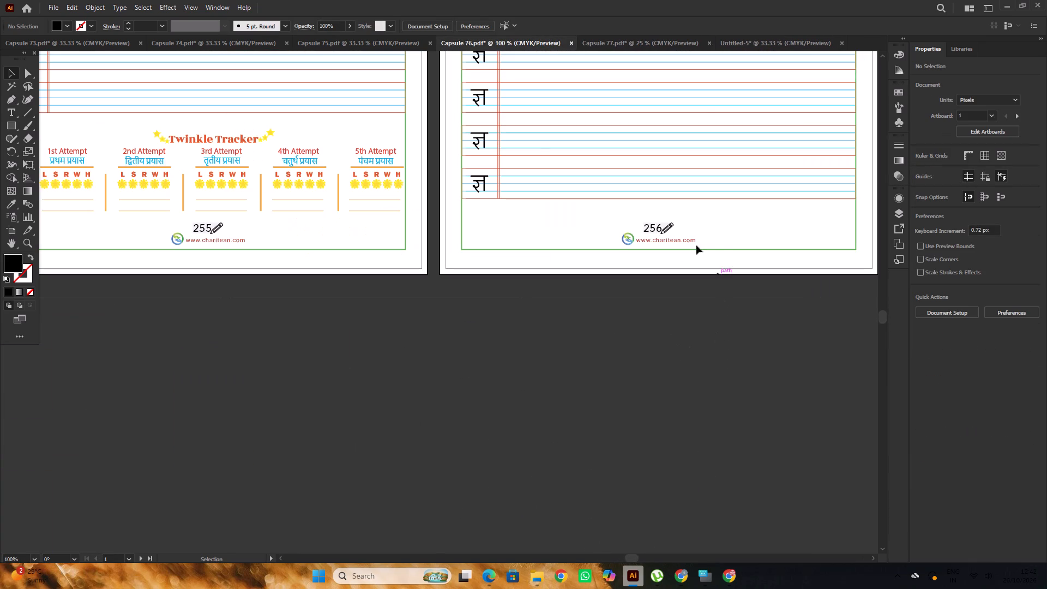
Change the footer page number on the first artboard of the new untitled document to 257.
{"action": "left_click", "coordinate": [764, 41]}
{"action": "scroll", "coordinate": [212, 323], "scroll_direction": "up", "scroll_amount": 3, "text": "alt"}
{"action": "scroll", "coordinate": [272, 323], "scroll_direction": "up", "scroll_amount": 4, "text": "alt"}
{"action": "key", "text": "t"}
{"action": "left_click_drag", "start_coordinate": [291, 315], "coordinate": [281, 328]}
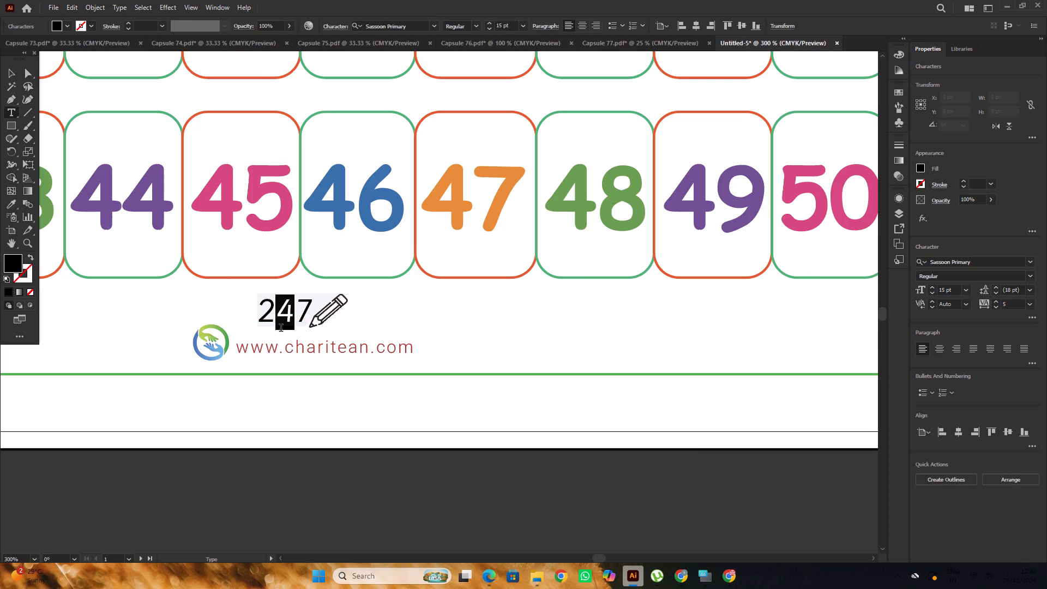
{"action": "key", "text": "5"}
Change the footer page number on the Assessment Time artboard to 258.
{"action": "scroll", "coordinate": [153, 292], "scroll_direction": "down", "scroll_amount": 4, "text": "alt"}
{"action": "scroll", "coordinate": [461, 326], "scroll_direction": "up", "scroll_amount": 2, "text": "alt"}
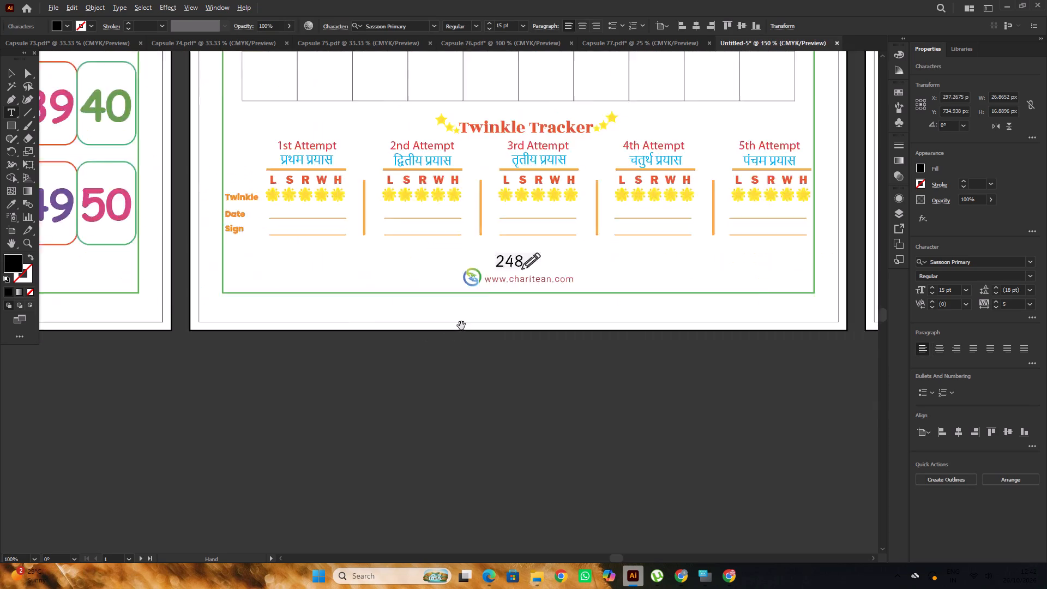
{"action": "scroll", "coordinate": [461, 326], "scroll_direction": "up", "scroll_amount": 1, "text": "alt"}
{"action": "left_click_drag", "start_coordinate": [528, 244], "coordinate": [520, 251]}
{"action": "key", "text": "5"}
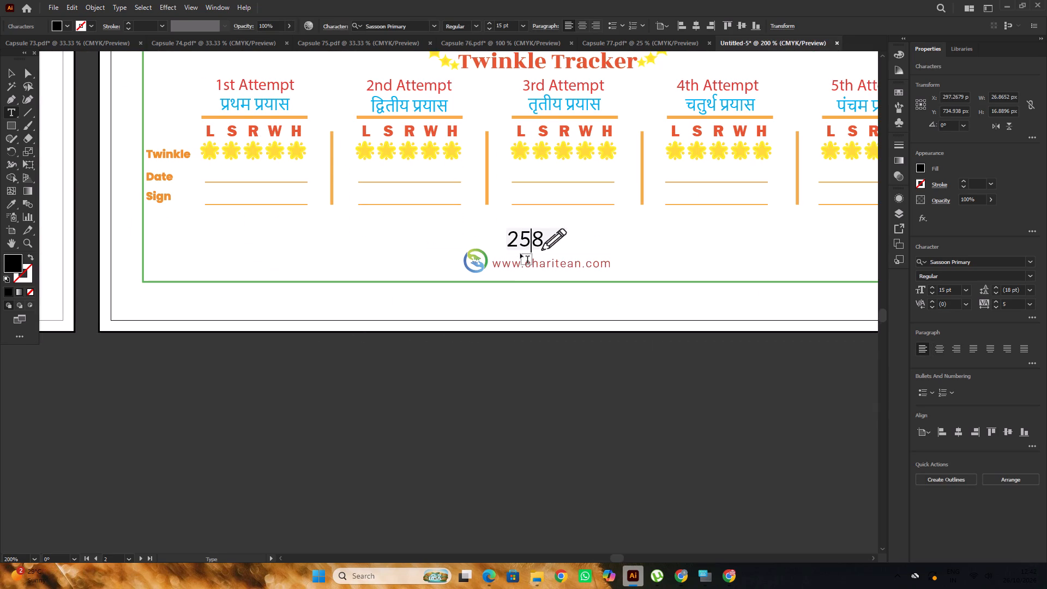
Change the footer page number on the Practice Time artboard to 259 and deselect the text.
{"action": "scroll", "coordinate": [262, 262], "scroll_direction": "down", "scroll_amount": 4, "text": "alt"}
{"action": "scroll", "coordinate": [584, 259], "scroll_direction": "up", "scroll_amount": 4, "text": "alt"}
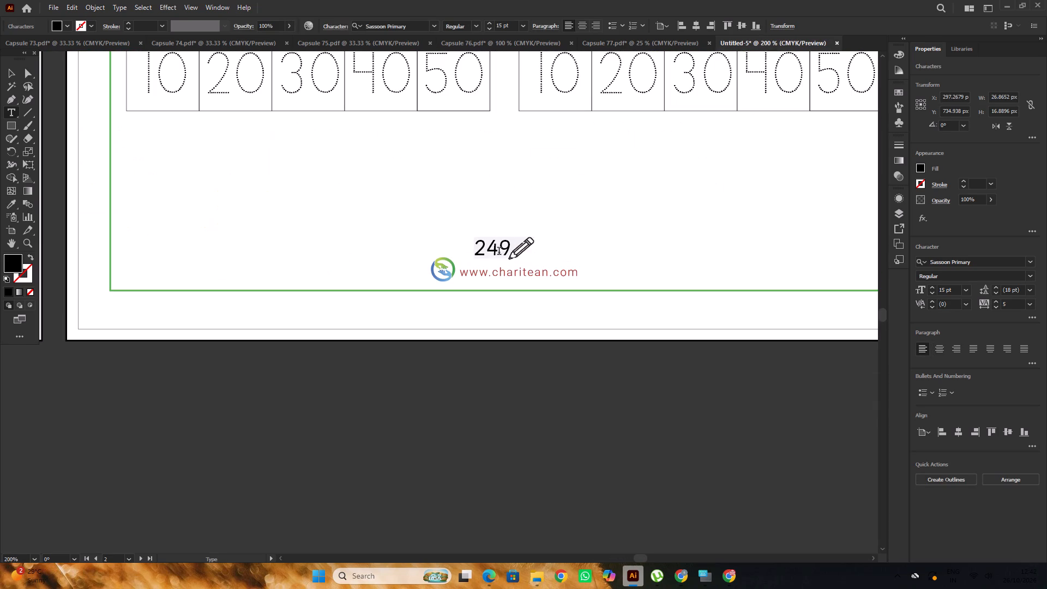
{"action": "left_click_drag", "start_coordinate": [497, 251], "coordinate": [485, 258]}
{"action": "key", "text": "5"}
{"action": "scroll", "coordinate": [492, 282], "scroll_direction": "down", "scroll_amount": 3, "text": "alt"}
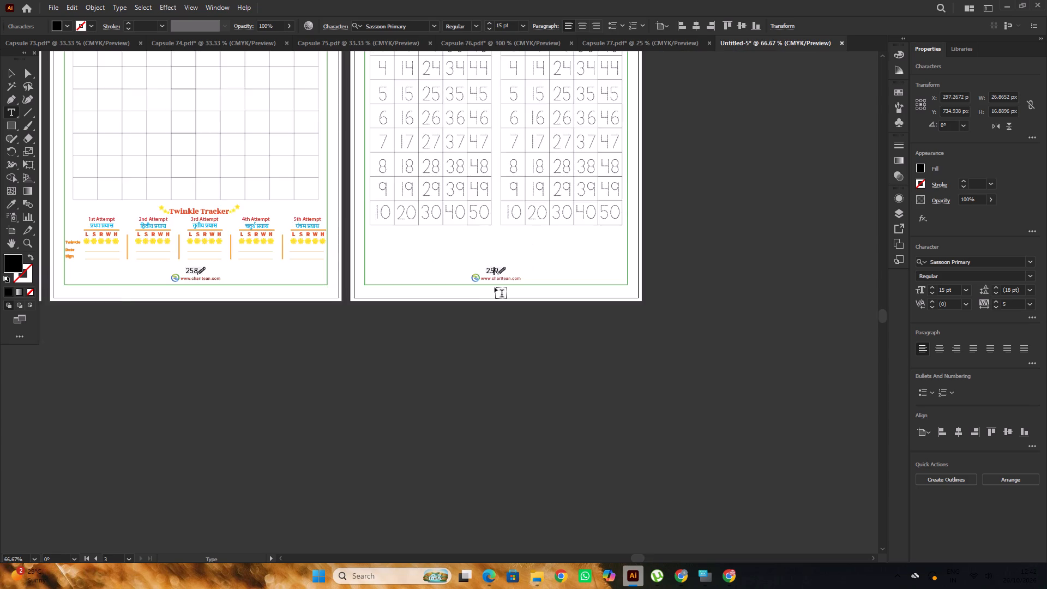
{"action": "scroll", "coordinate": [495, 287], "scroll_direction": "down", "scroll_amount": 3, "text": "alt"}
{"action": "scroll", "coordinate": [554, 298], "scroll_direction": "up", "scroll_amount": 6}
{"action": "left_click", "coordinate": [13, 74]}
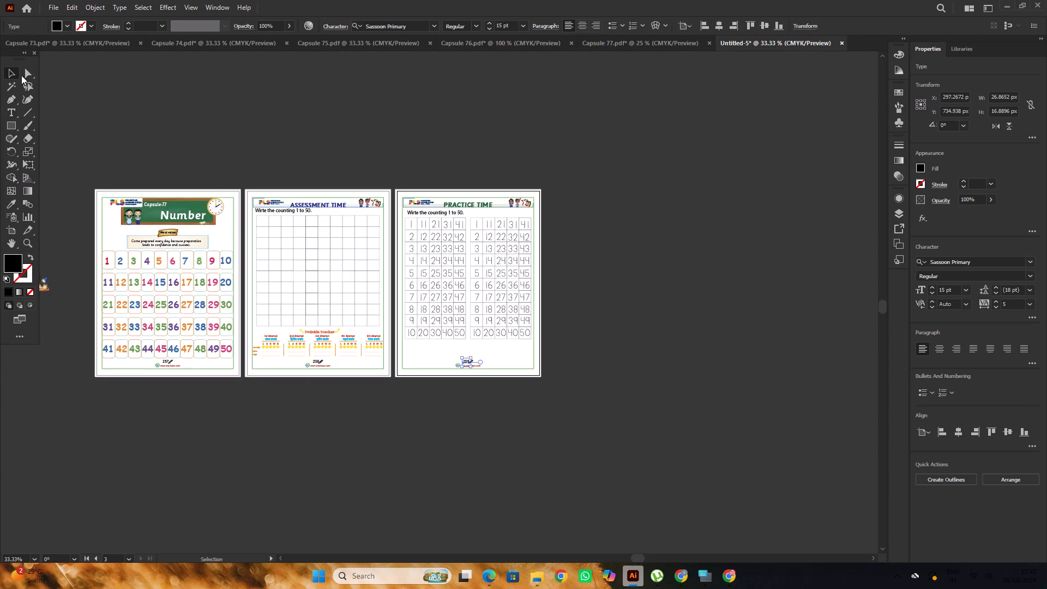
{"action": "left_click", "coordinate": [323, 143]}
{"action": "key", "text": "space"}
{"action": "left_click_drag", "start_coordinate": [311, 141], "coordinate": [429, 147]}
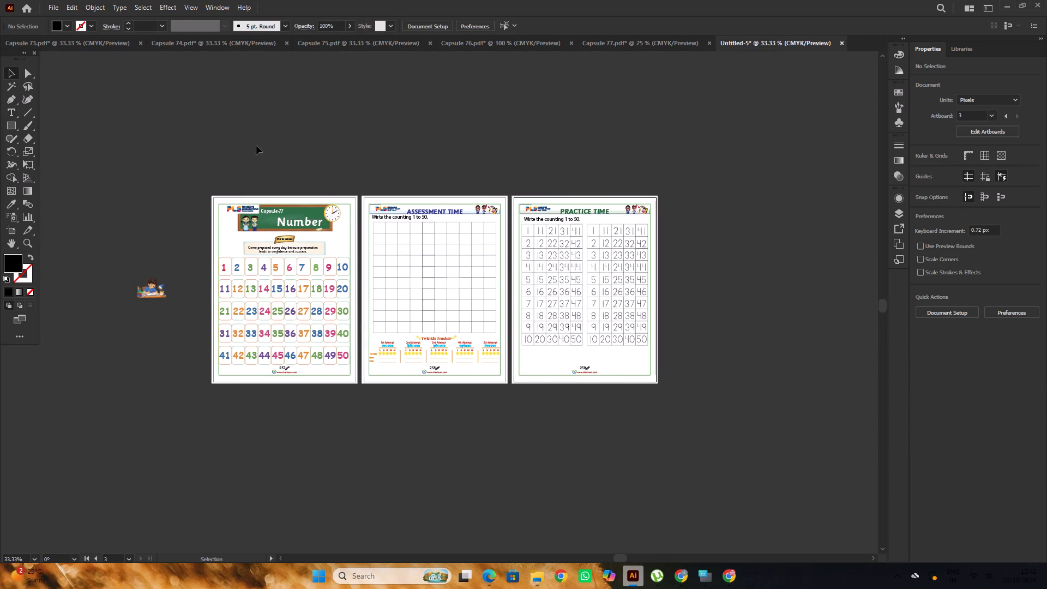
Save the document as an Adobe PDF named Capsule 77 in the Adhar part 2 new folder with all artboards.
{"action": "left_click", "coordinate": [53, 6]}
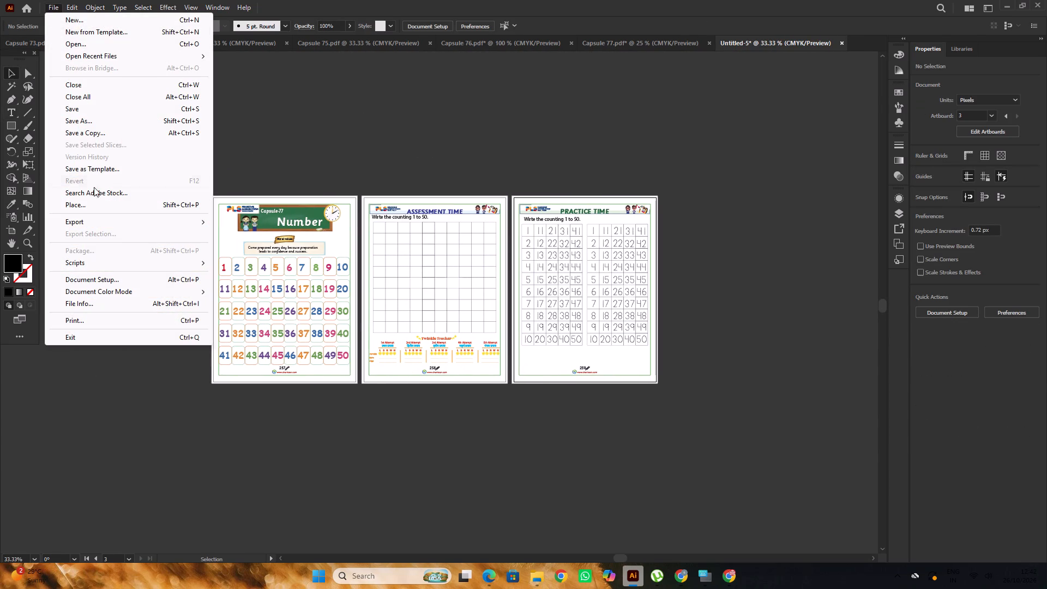
{"action": "left_click", "coordinate": [99, 122]}
{"action": "left_click", "coordinate": [126, 444]}
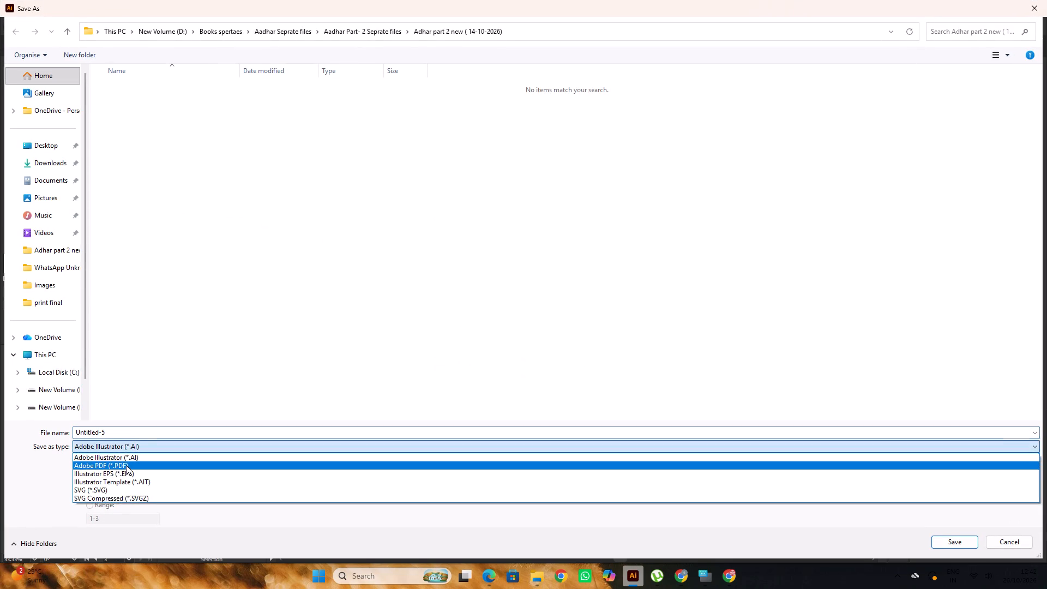
{"action": "left_click", "coordinate": [126, 466]}
{"action": "scroll", "coordinate": [202, 322], "scroll_direction": "up", "scroll_amount": 1}
{"action": "scroll", "coordinate": [202, 322], "scroll_direction": "down", "scroll_amount": 20}
{"action": "scroll", "coordinate": [202, 322], "scroll_direction": "down", "scroll_amount": 2}
{"action": "left_click", "coordinate": [156, 416]}
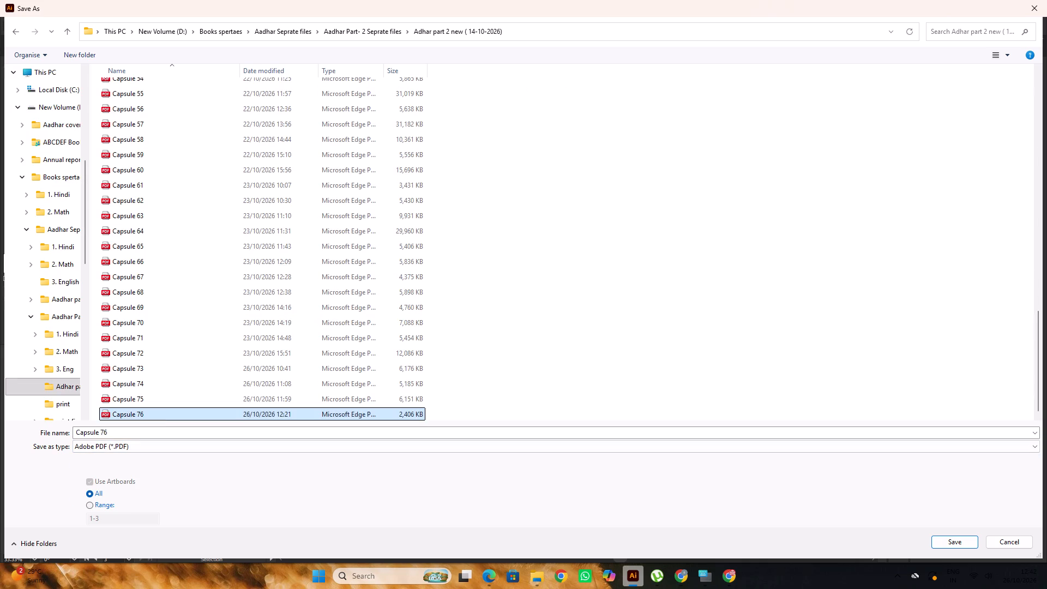
{"action": "double_click", "coordinate": [142, 434]}
{"action": "type", "text": "77"}
{"action": "key", "text": "Return"}
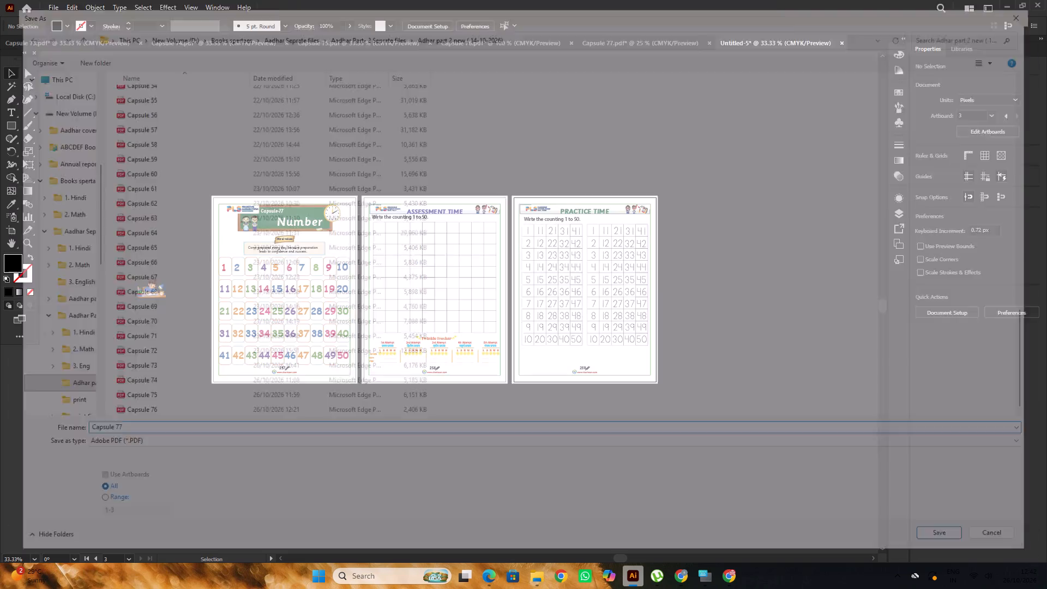
{"action": "key", "text": "Return"}
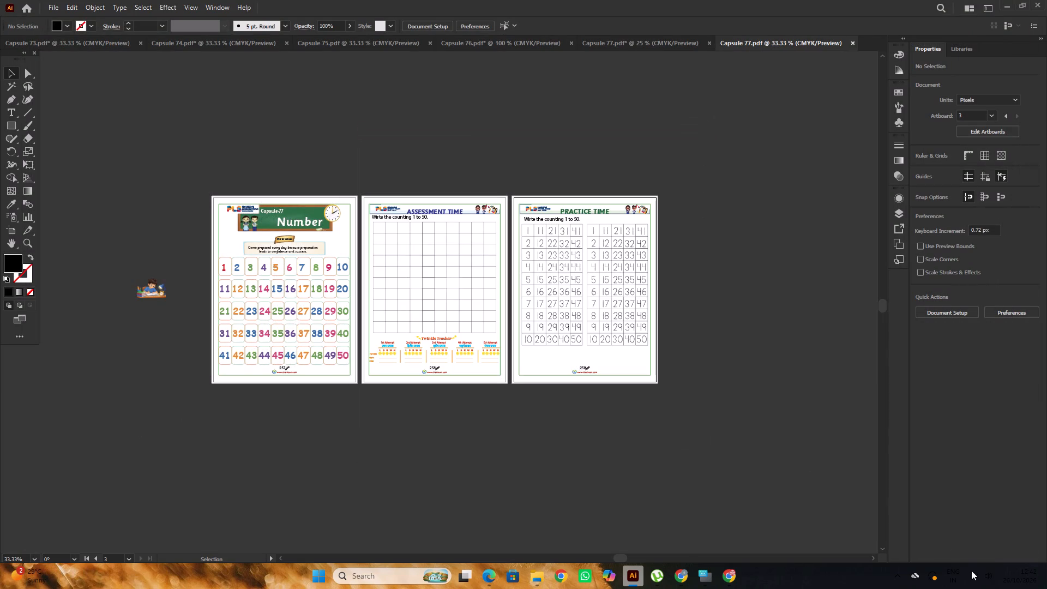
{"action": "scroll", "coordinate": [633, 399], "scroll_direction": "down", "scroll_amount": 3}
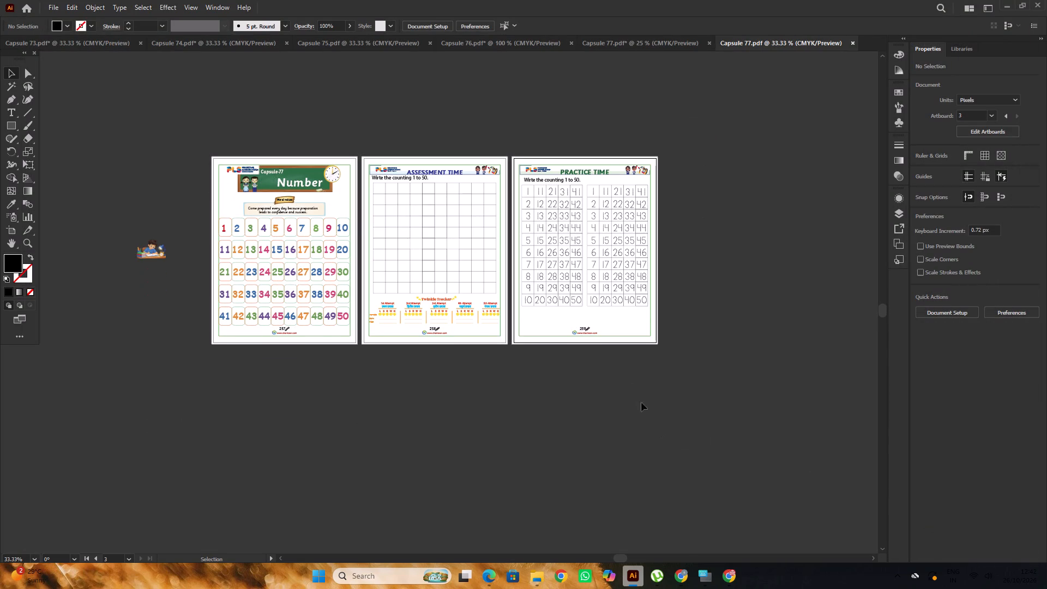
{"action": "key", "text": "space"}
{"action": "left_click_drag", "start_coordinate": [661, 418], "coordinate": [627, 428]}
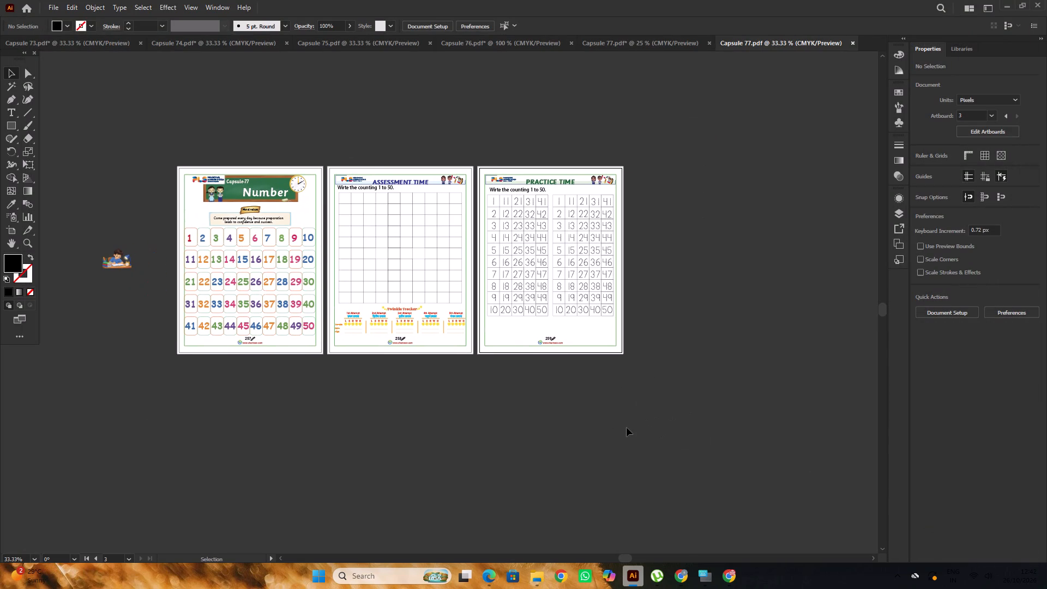
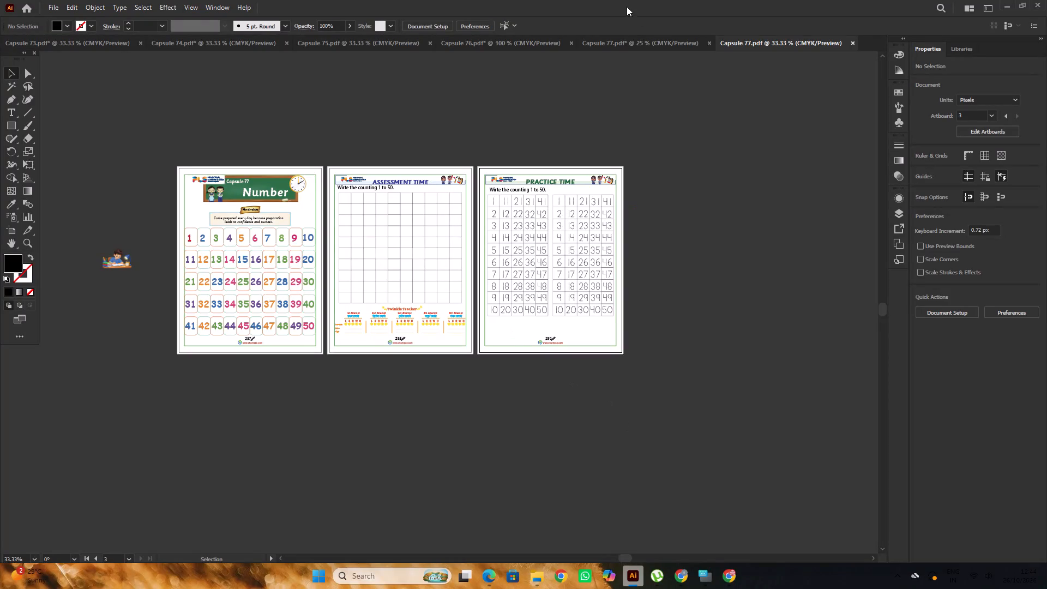
Close the old Capsule 77 source document, the one titled Revision (1 to 50), without saving its changes.
{"action": "left_click", "coordinate": [625, 45]}
{"action": "scroll", "coordinate": [650, 123], "scroll_direction": "up", "scroll_amount": 2}
{"action": "left_click", "coordinate": [650, 123]}
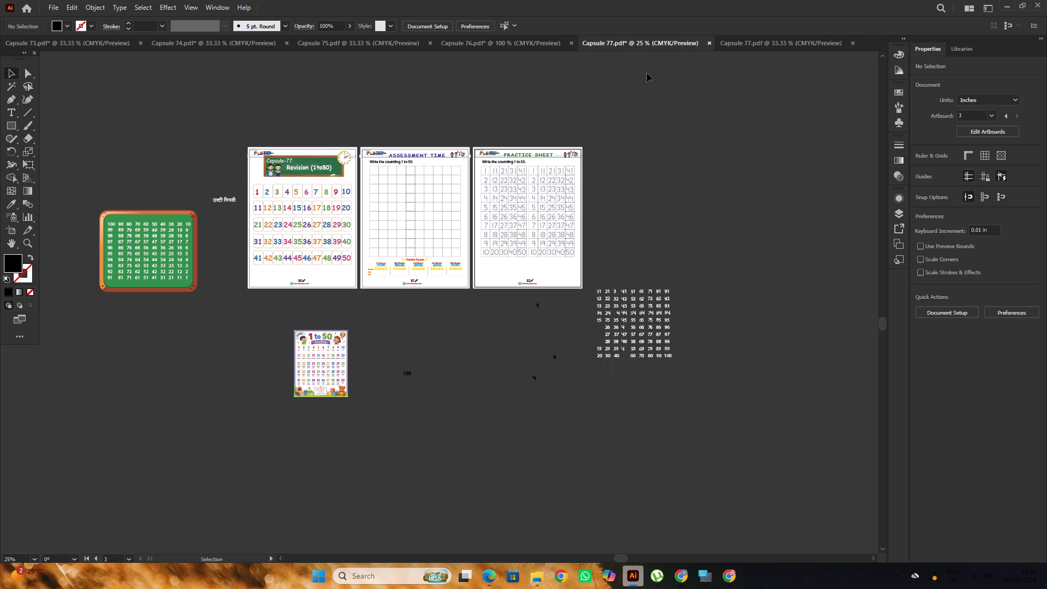
{"action": "left_click", "coordinate": [707, 44]}
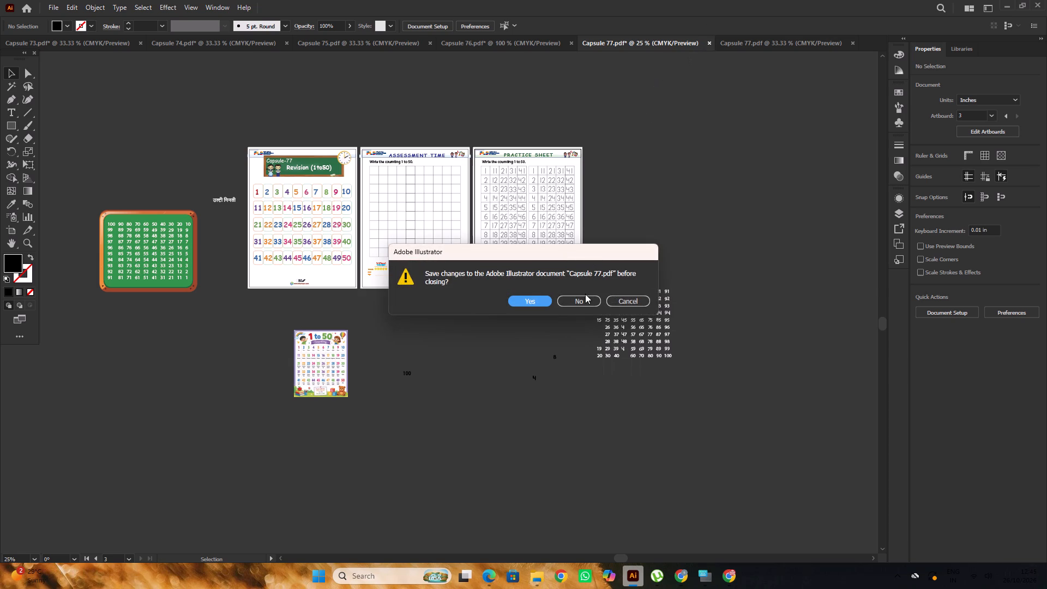
{"action": "left_click", "coordinate": [581, 304]}
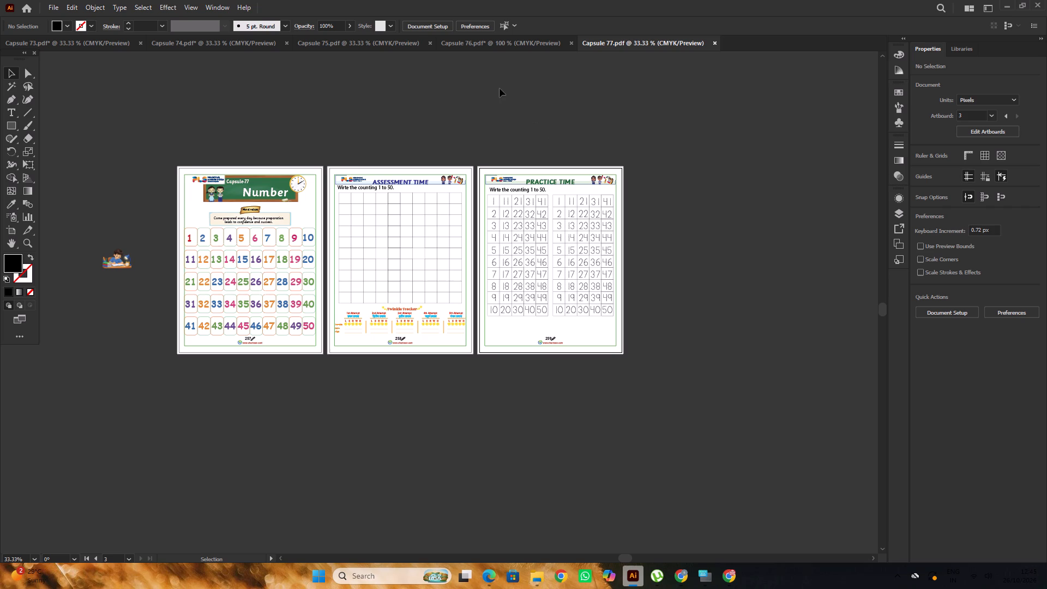
Delete the stray child illustration lying outside the artboards, beside the first page of the new Capsule 77 document.
{"action": "left_click", "coordinate": [498, 95]}
{"action": "scroll", "coordinate": [498, 95], "scroll_direction": "up", "scroll_amount": 2}
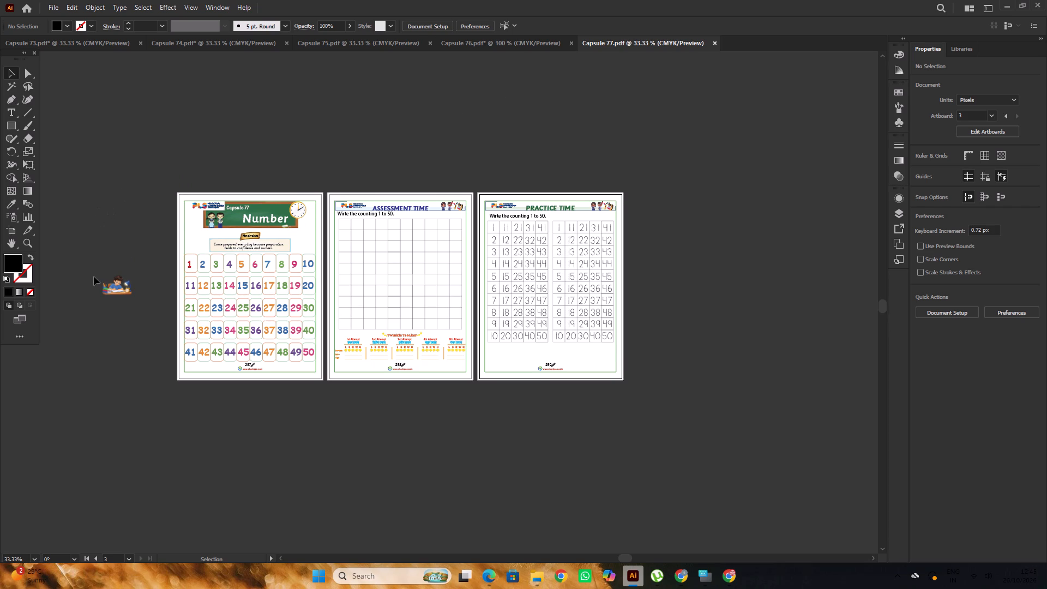
{"action": "left_click_drag", "start_coordinate": [94, 275], "coordinate": [151, 359]}
{"action": "key", "text": "Delete"}
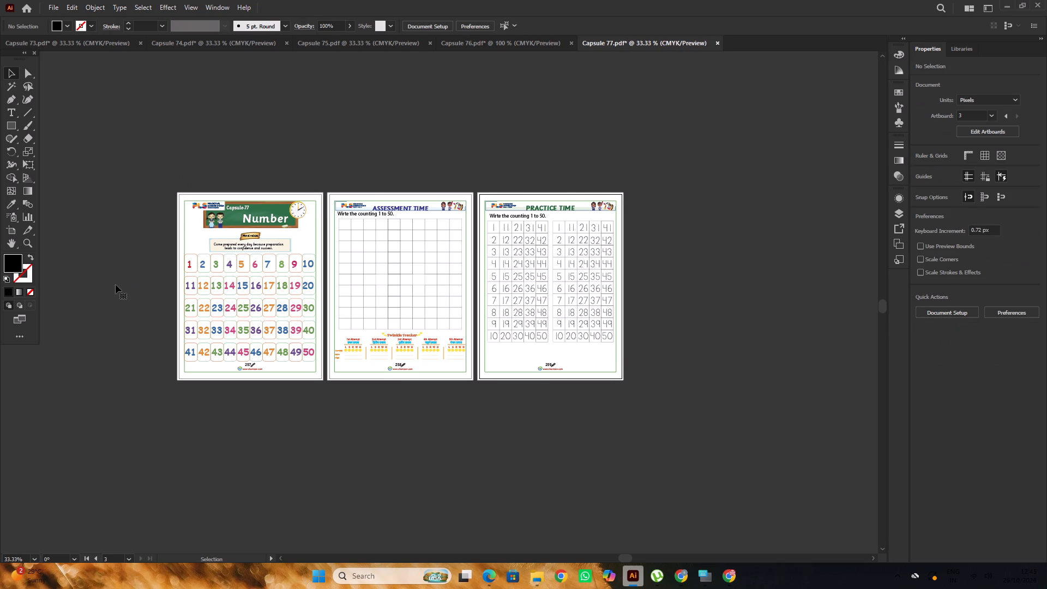